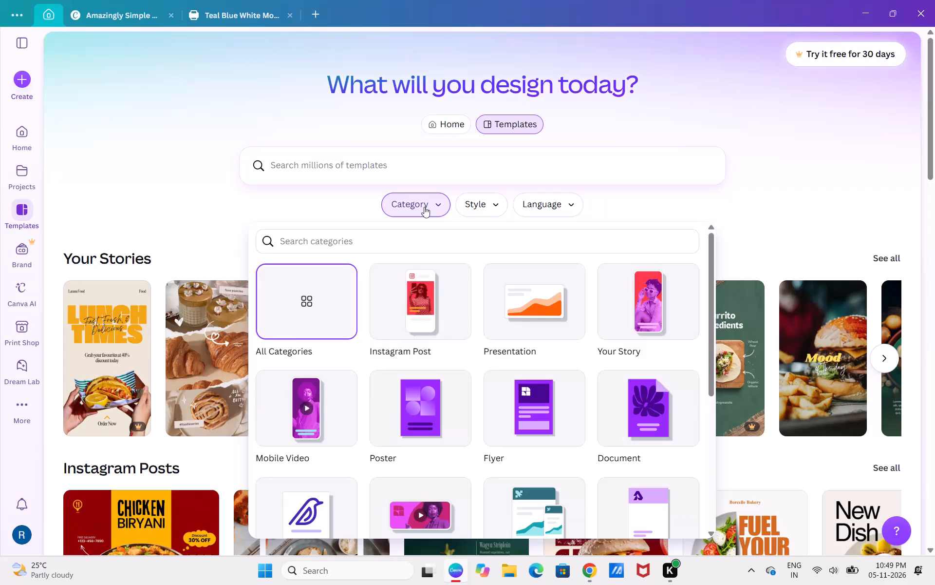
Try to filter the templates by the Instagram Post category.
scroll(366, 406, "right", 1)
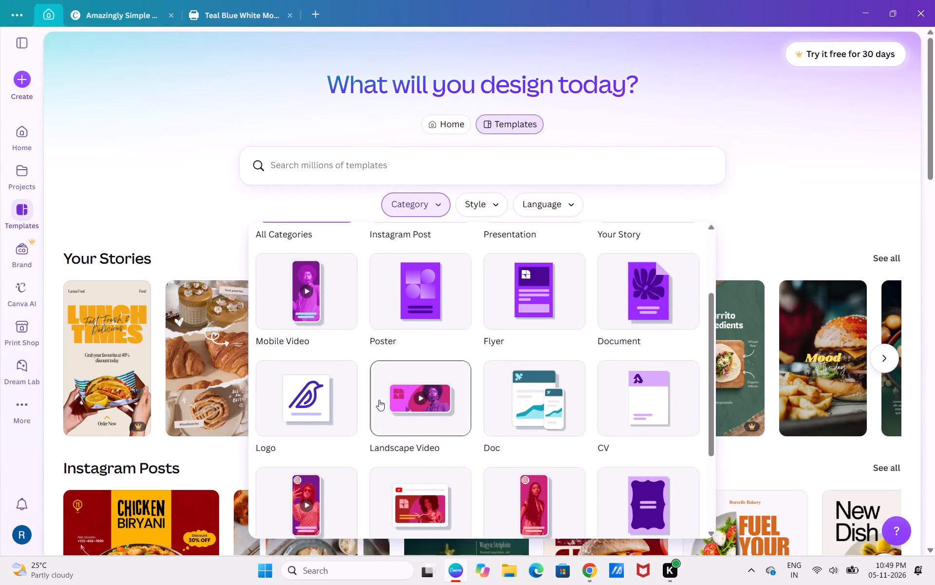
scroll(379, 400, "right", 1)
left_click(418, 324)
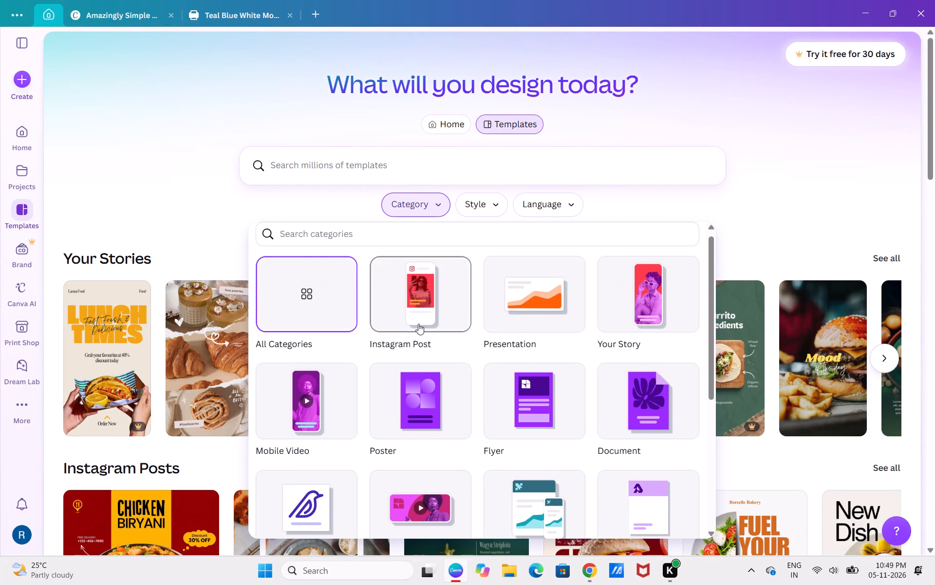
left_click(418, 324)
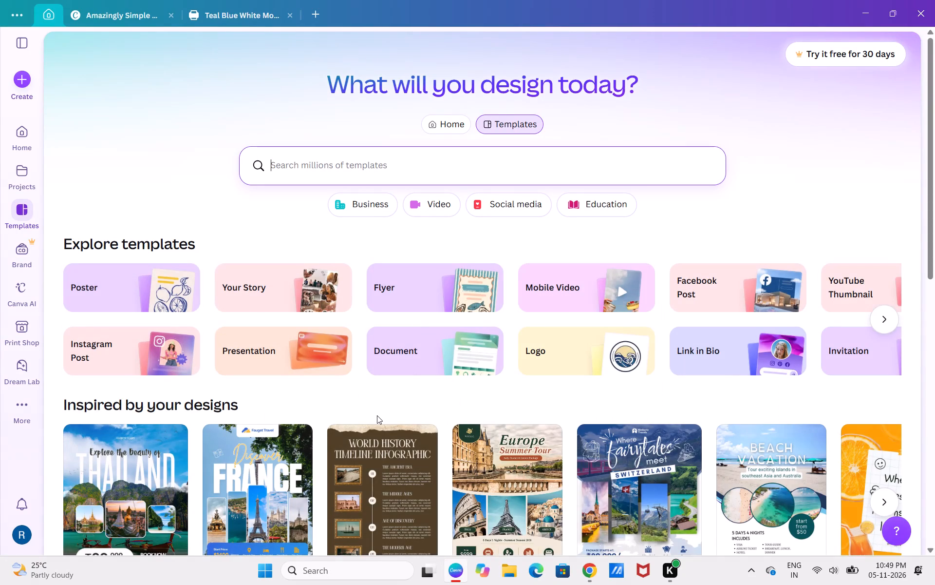
Look through the Inspired by your designs, Discover Canva and Trending near you template rows.
scroll(377, 415, "down", 2)
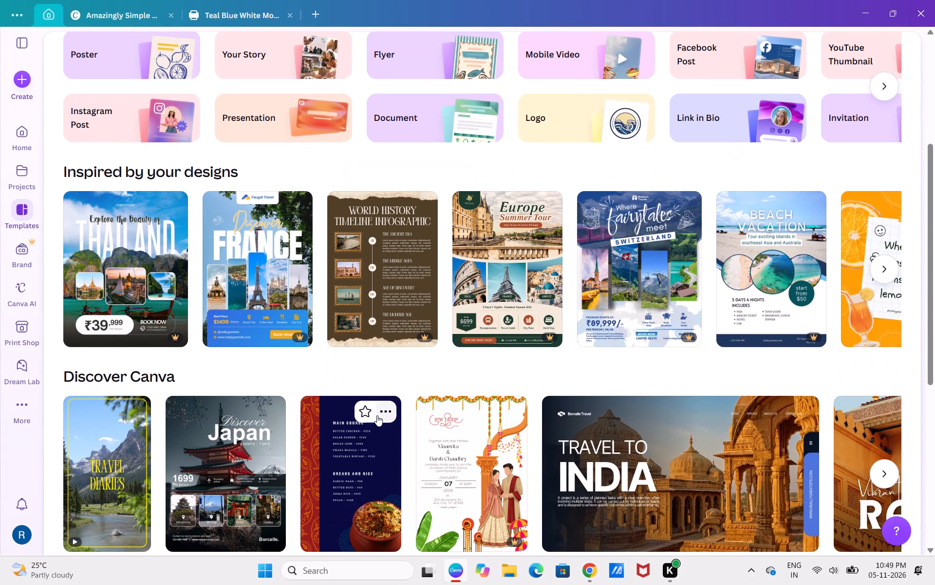
scroll(377, 415, "down", 3)
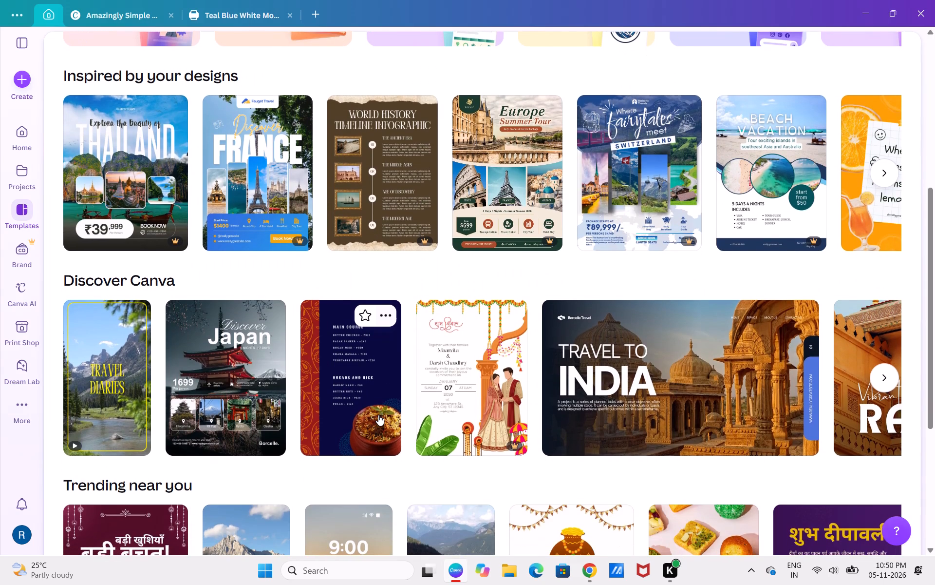
scroll(378, 415, "down", 7)
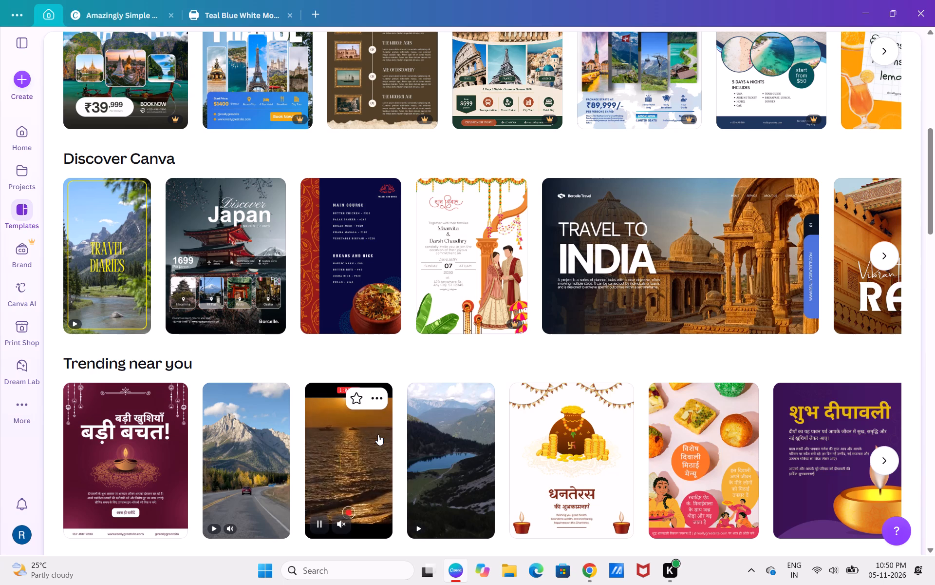
Examine the designs under More templates for you for a suitable travel template.
scroll(378, 434, "down", 3)
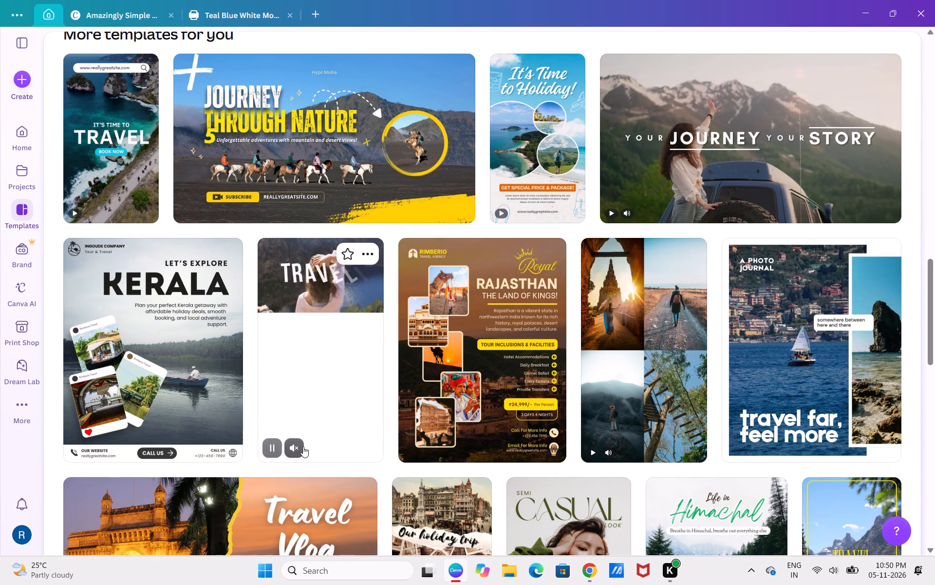
scroll(303, 447, "down", 3)
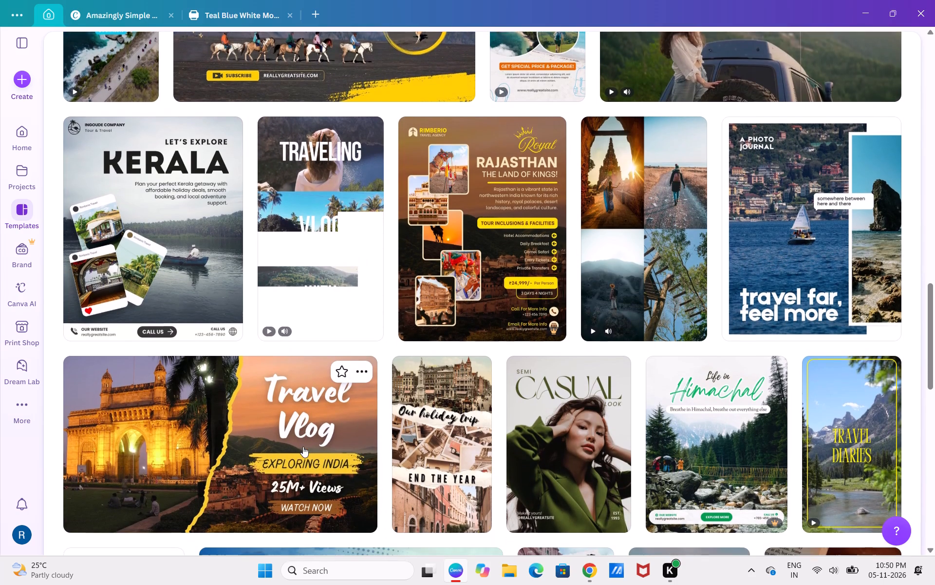
scroll(303, 447, "down", 4)
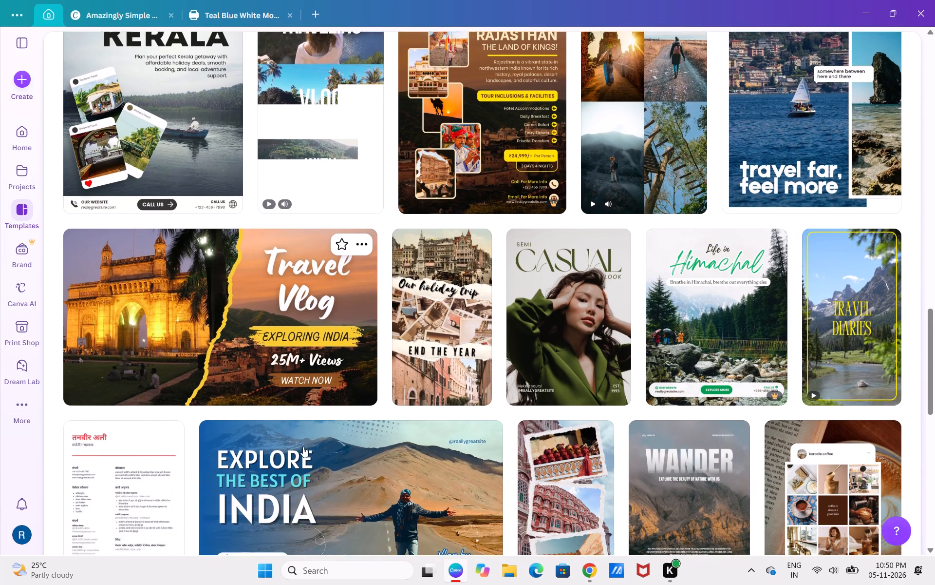
scroll(303, 447, "down", 4)
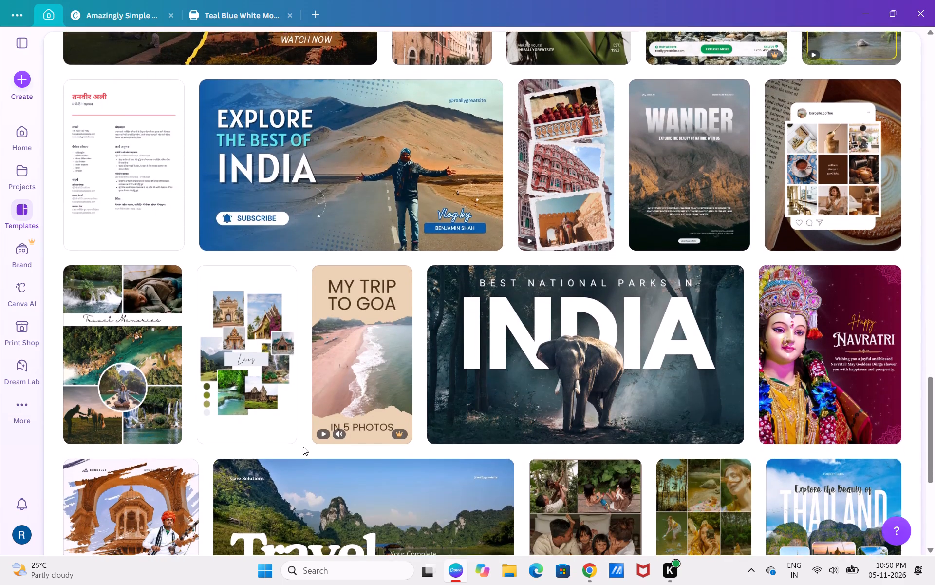
scroll(303, 447, "down", 3)
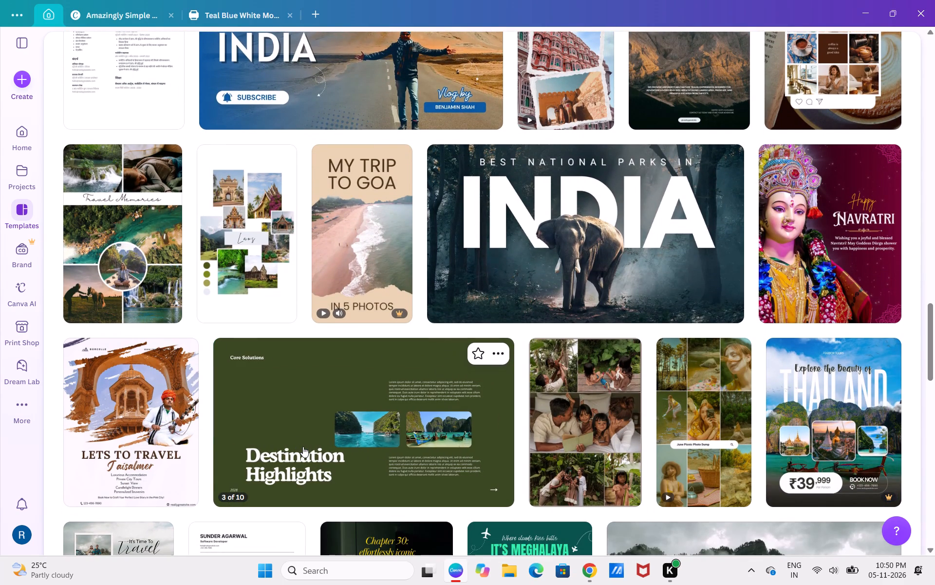
scroll(303, 447, "down", 5)
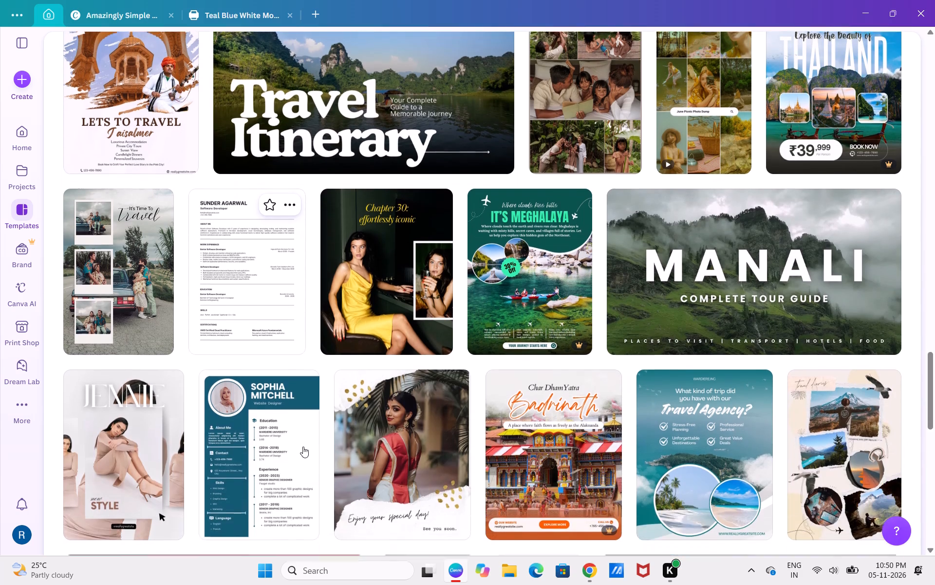
scroll(303, 447, "down", 5)
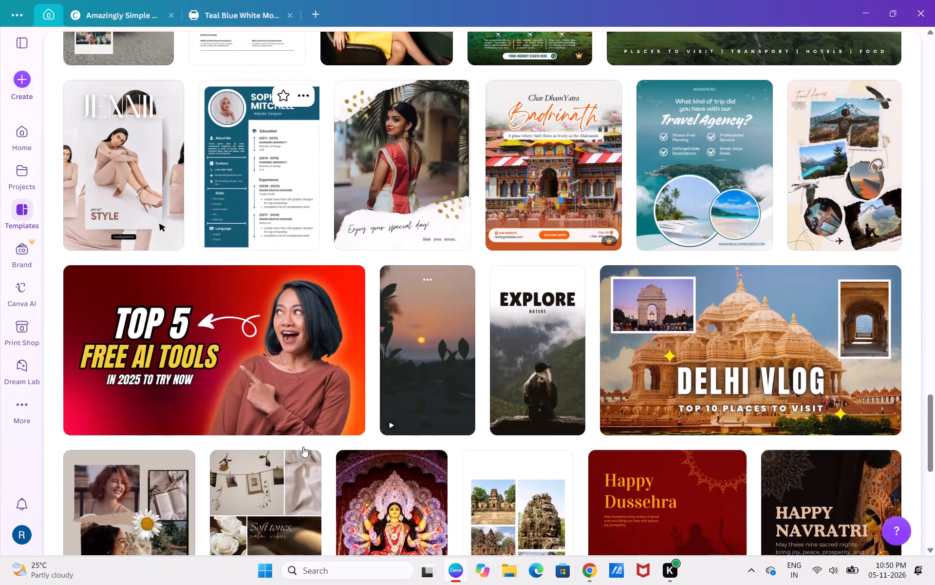
scroll(303, 447, "down", 2)
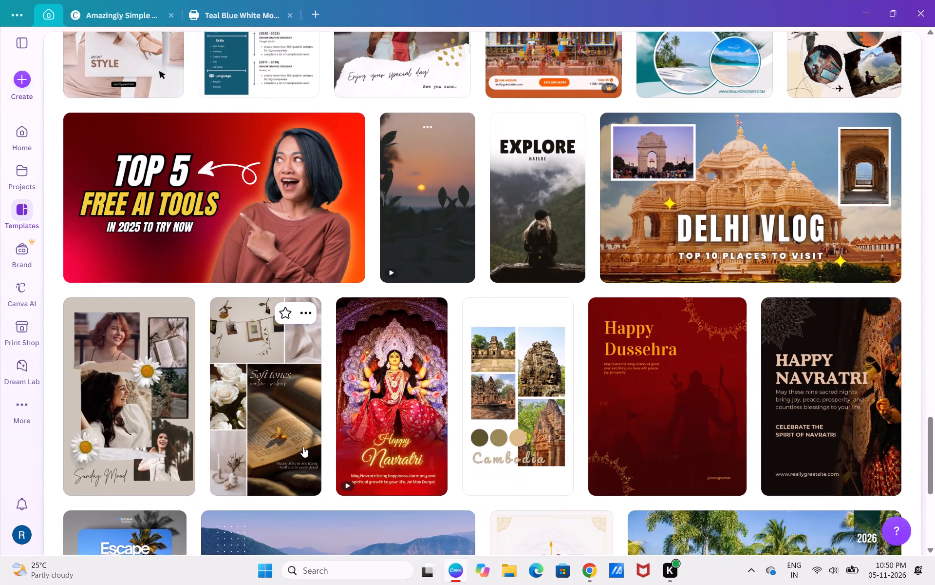
scroll(303, 447, "down", 1)
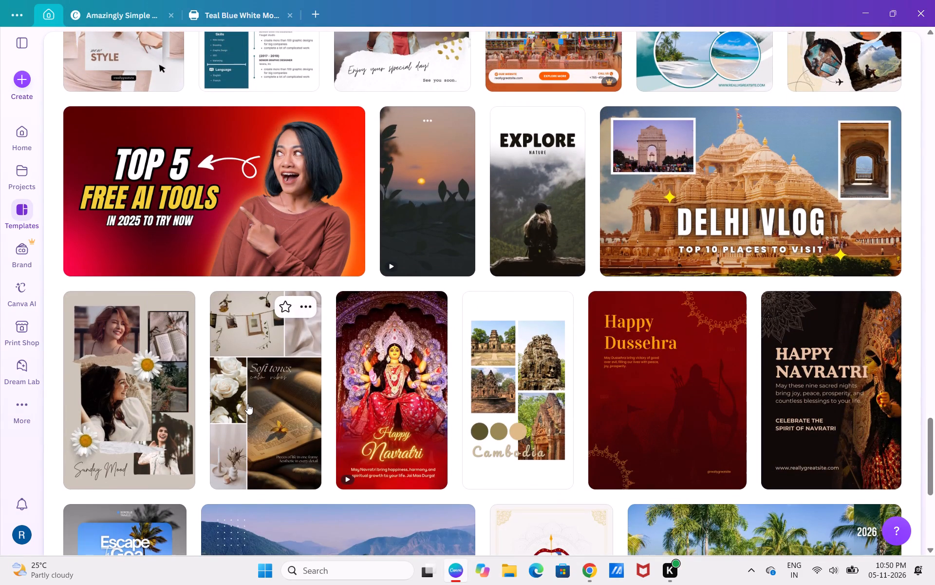
scroll(247, 404, "down", 7)
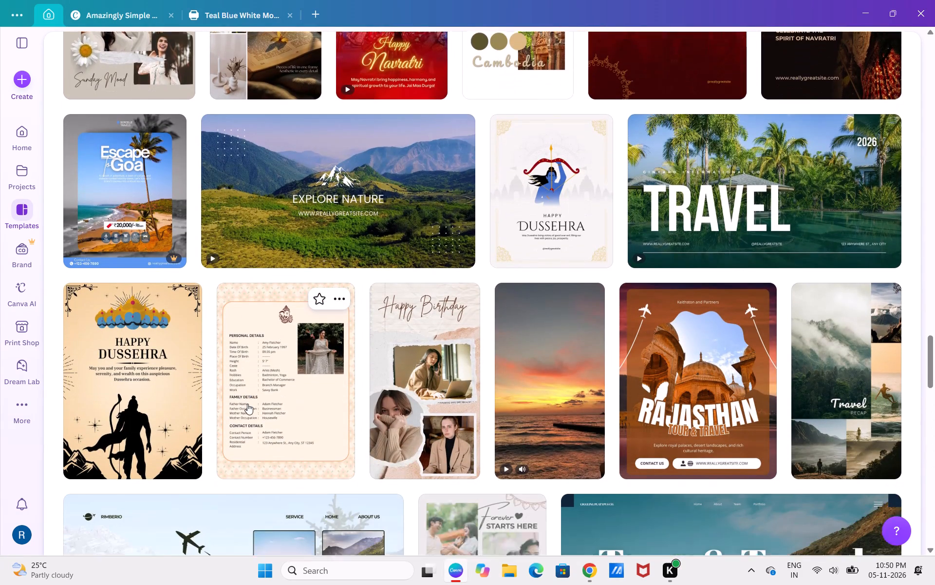
scroll(247, 404, "down", 5)
scroll(247, 404, "right", 1)
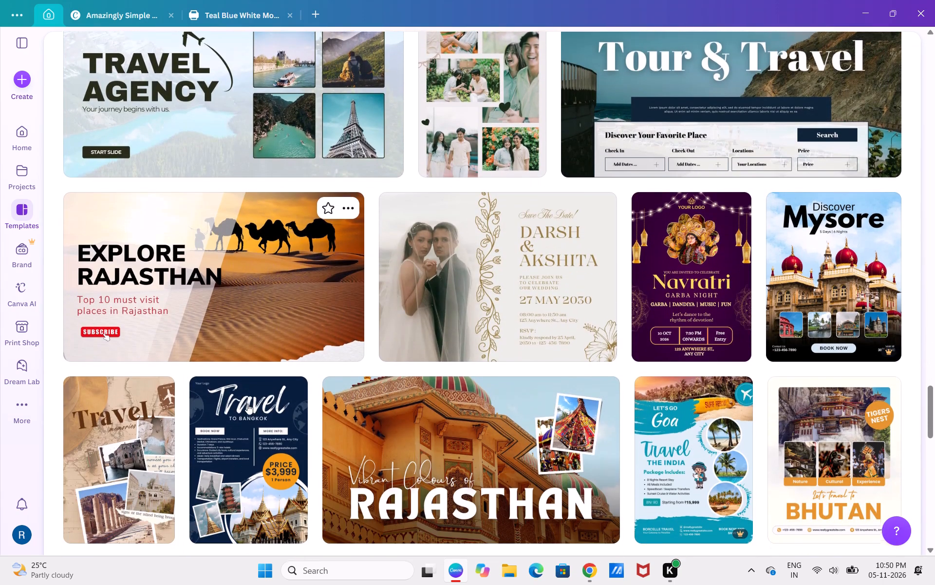
scroll(247, 404, "right", 3)
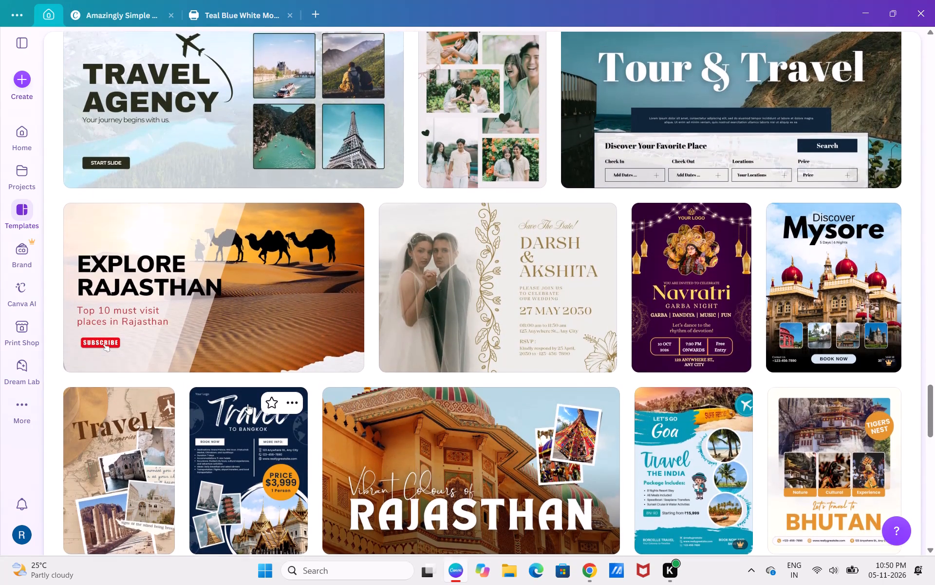
scroll(247, 404, "right", 1)
scroll(247, 404, "up", 2)
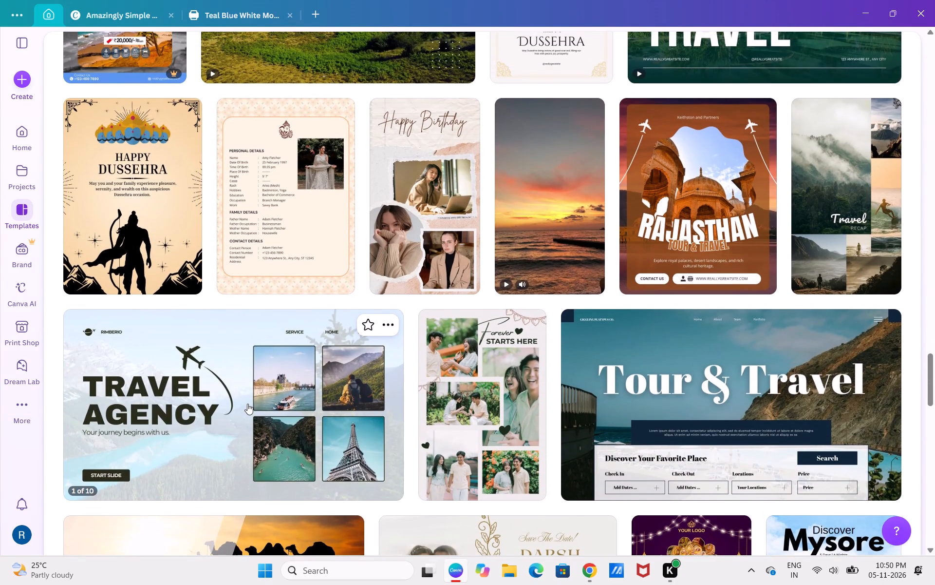
scroll(247, 404, "down", 1)
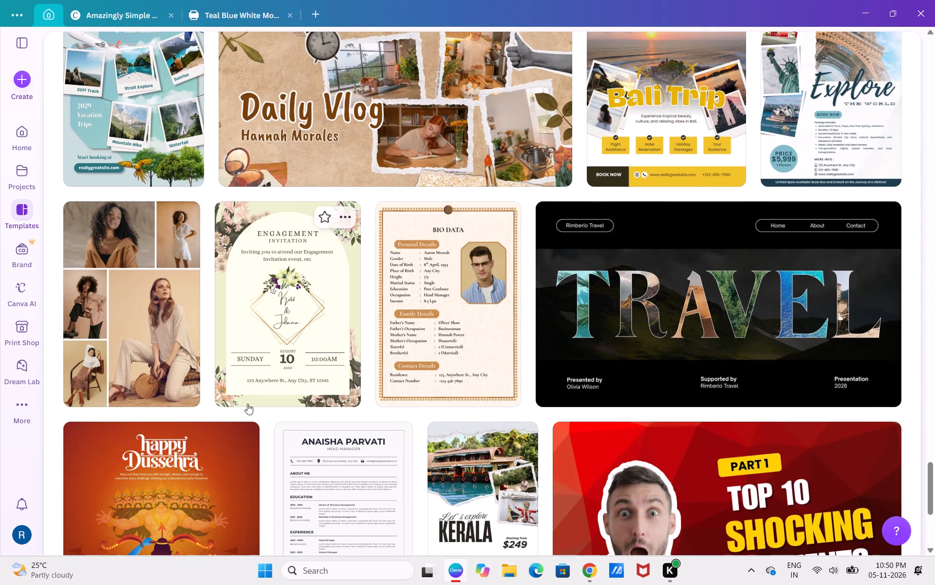
Review the gallery again from the lower designs back to the recommended template rows.
scroll(247, 404, "up", 8)
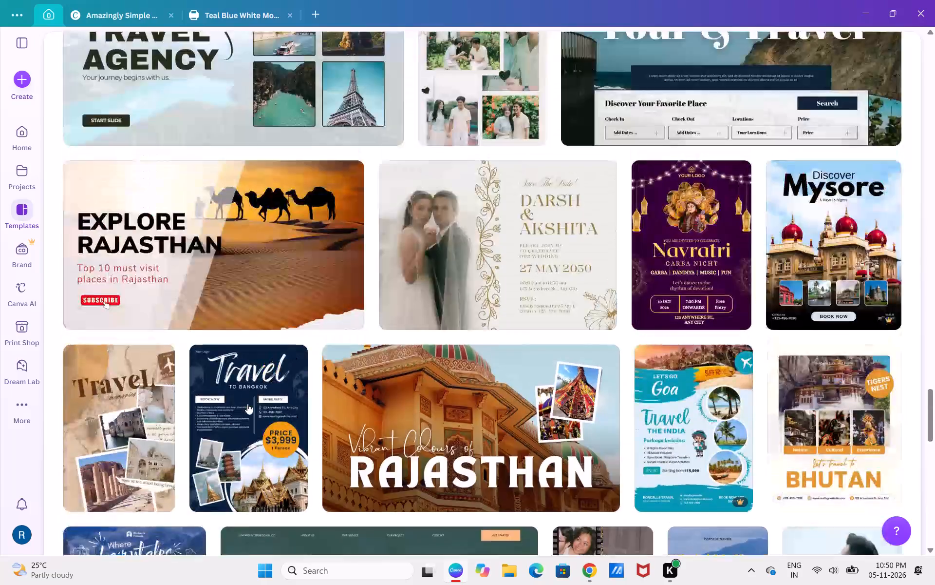
scroll(247, 404, "up", 17)
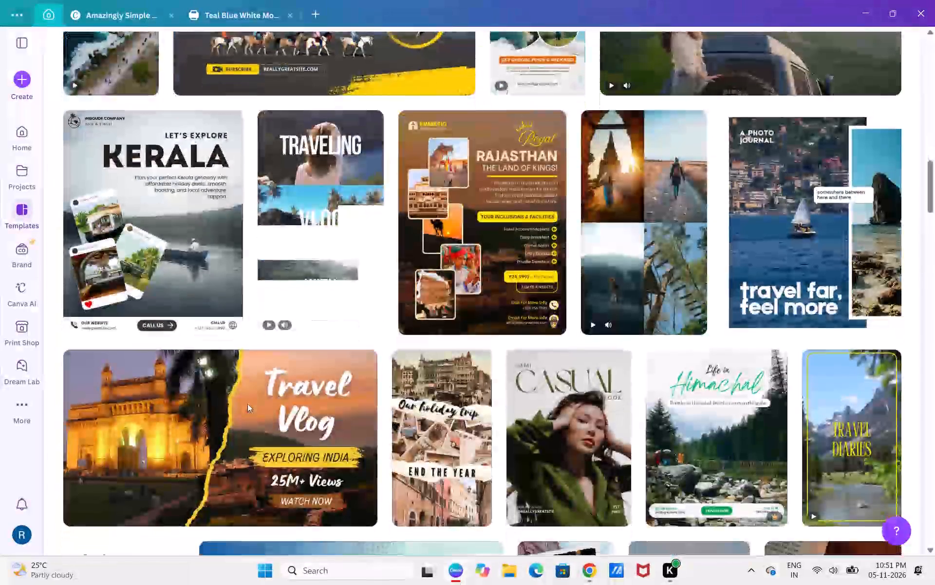
scroll(247, 404, "up", 3)
scroll(247, 404, "down", 2)
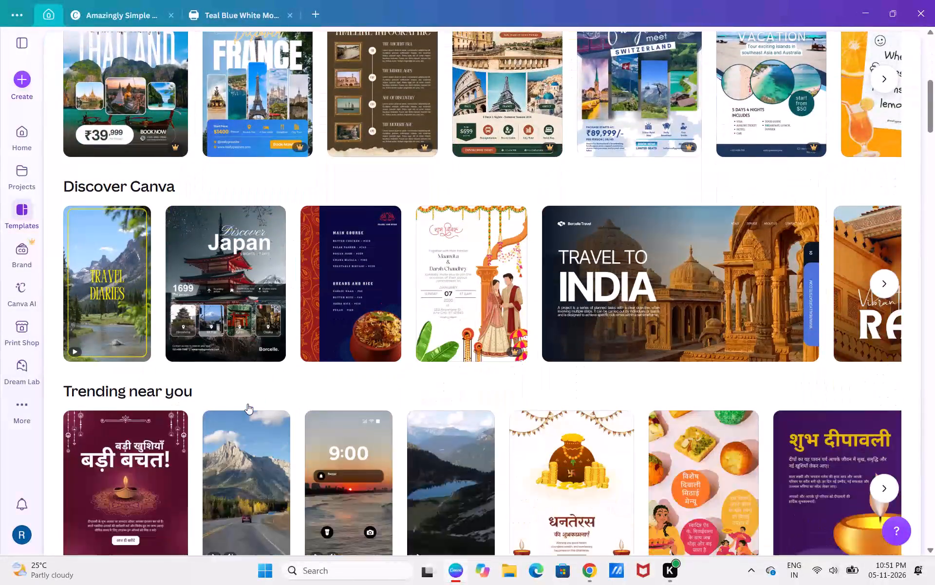
scroll(247, 404, "down", 1)
scroll(247, 404, "up", 4)
scroll(247, 404, "right", 1)
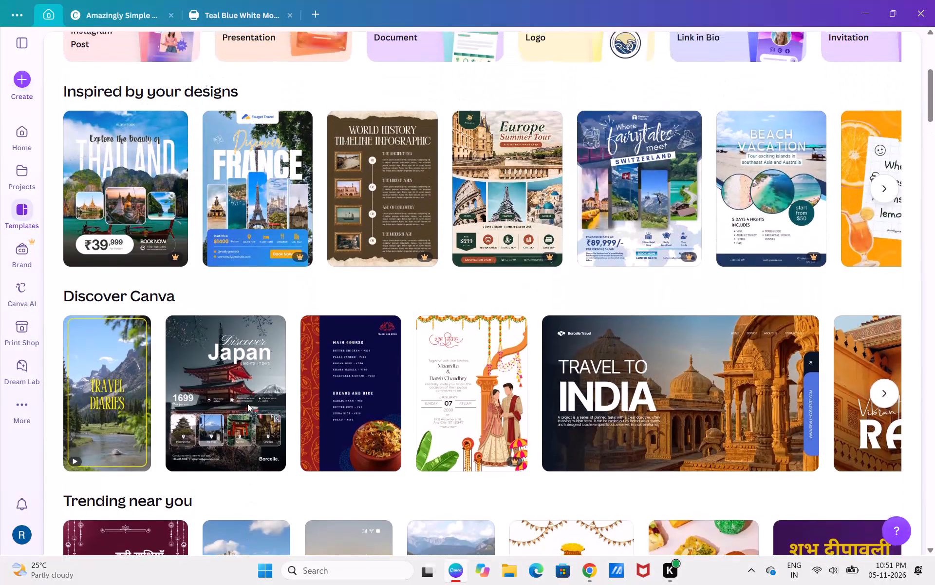
scroll(247, 404, "right", 2)
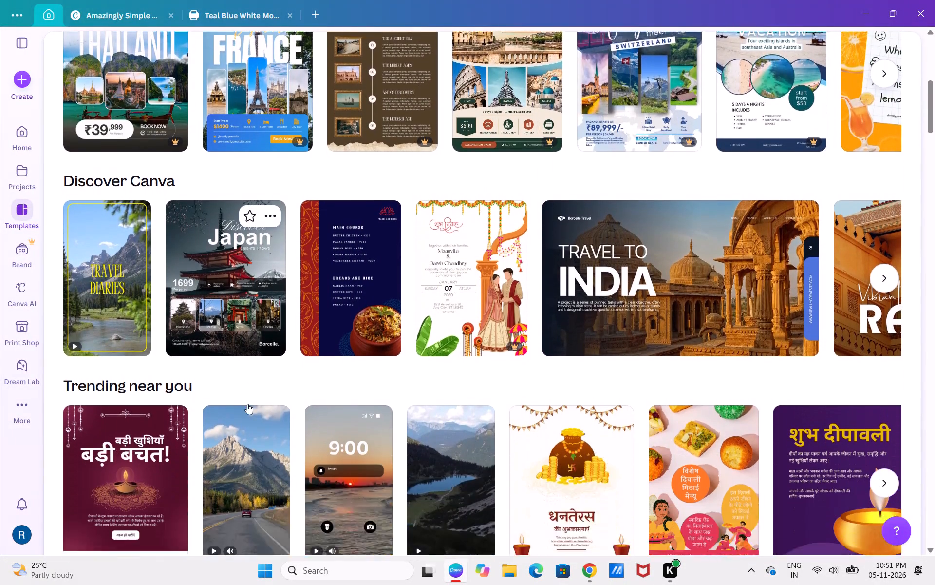
scroll(247, 404, "right", 1)
Open the Blue and Black Simple Kerala Tour and Travel Agency Instagram Post template from More templates for you for customising.
scroll(247, 404, "down", 7)
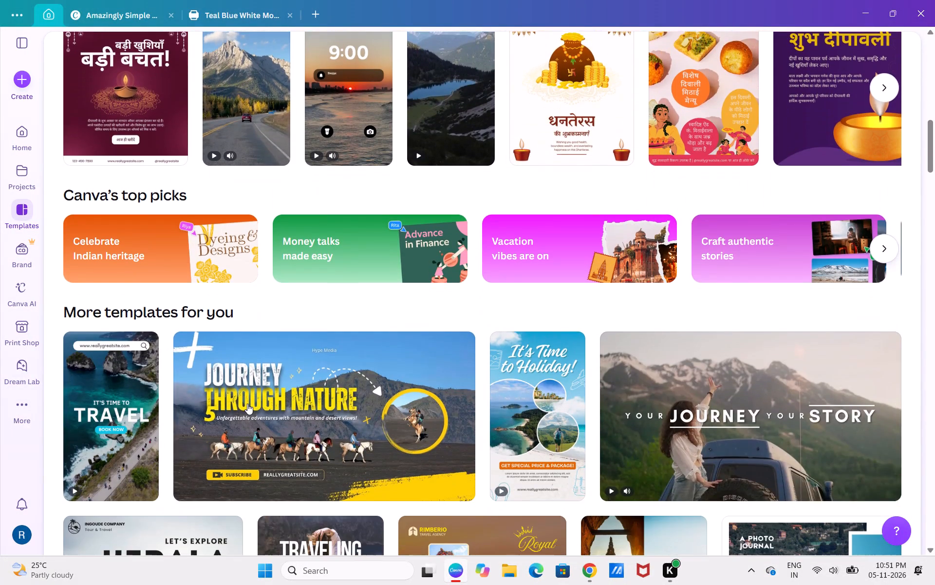
scroll(247, 404, "down", 3)
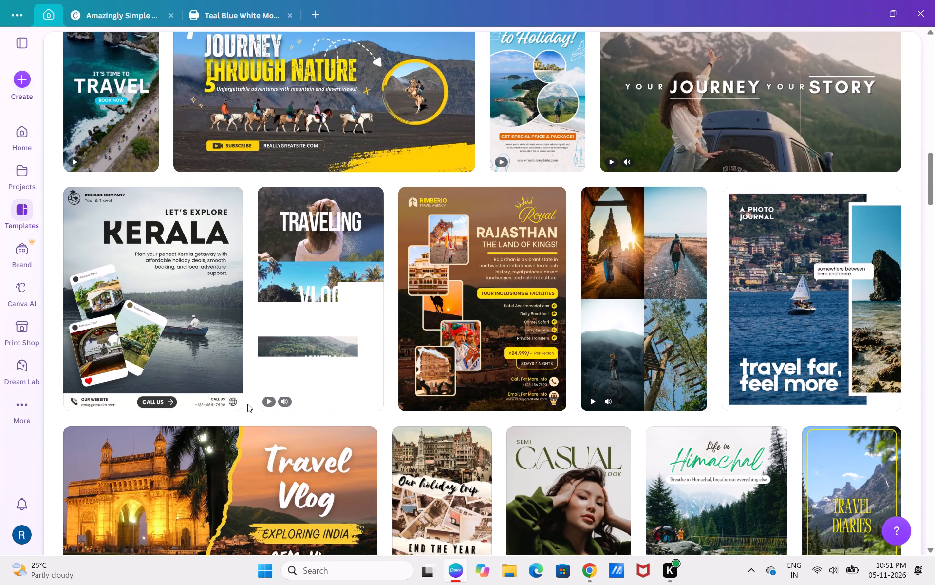
scroll(372, 377, "down", 1)
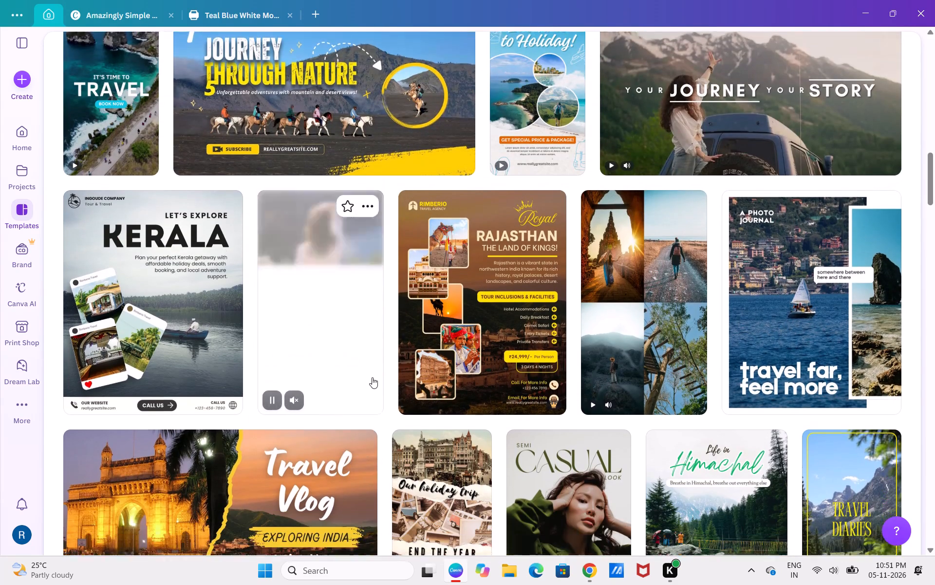
scroll(372, 377, "down", 2)
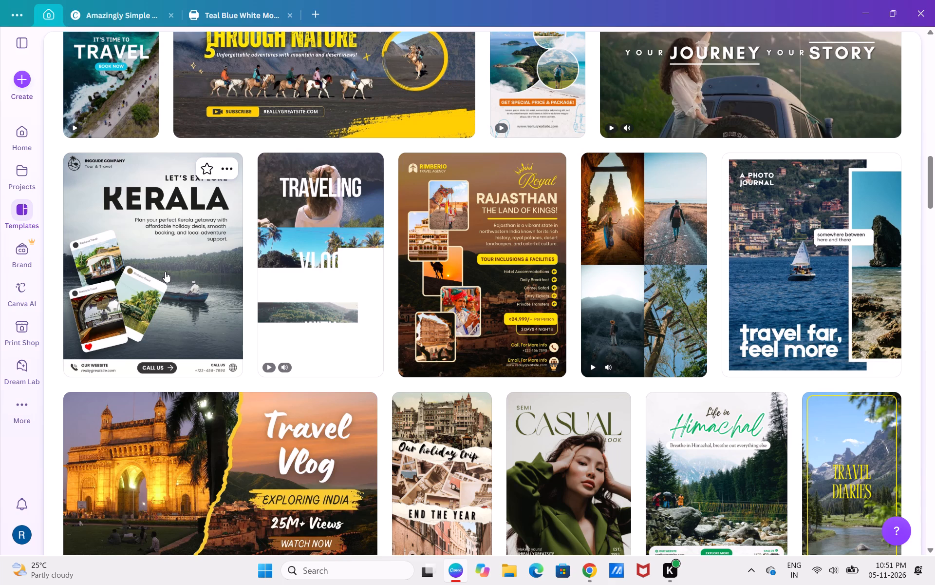
left_click(165, 272)
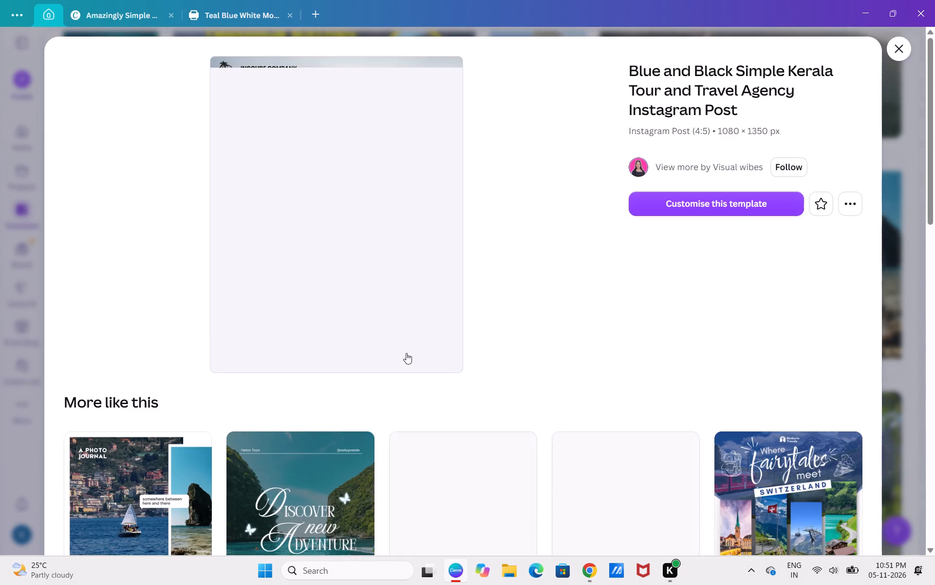
left_click(726, 197)
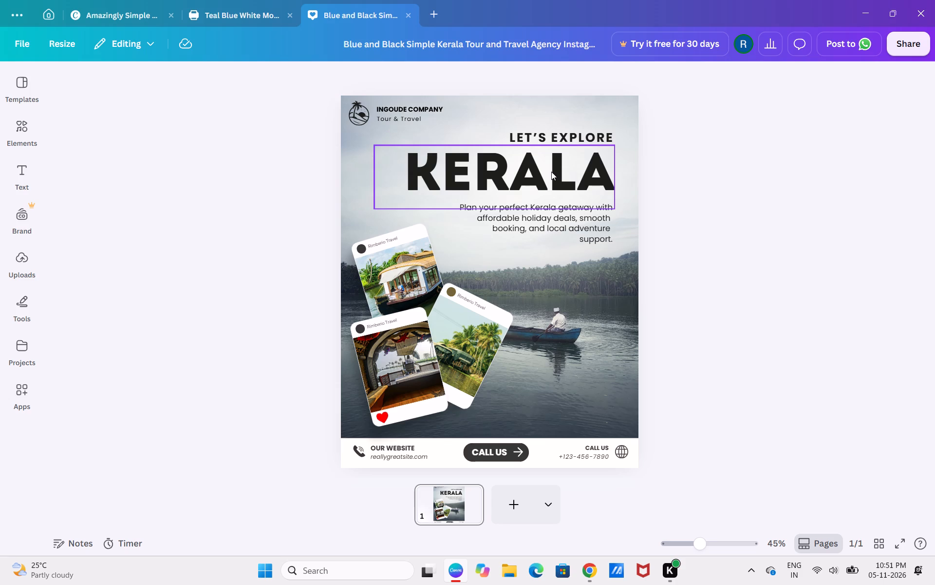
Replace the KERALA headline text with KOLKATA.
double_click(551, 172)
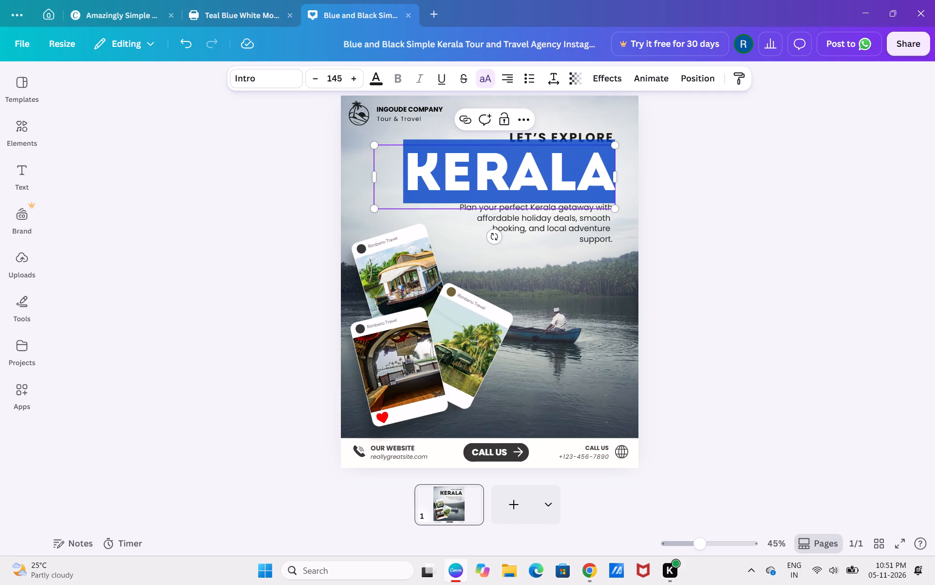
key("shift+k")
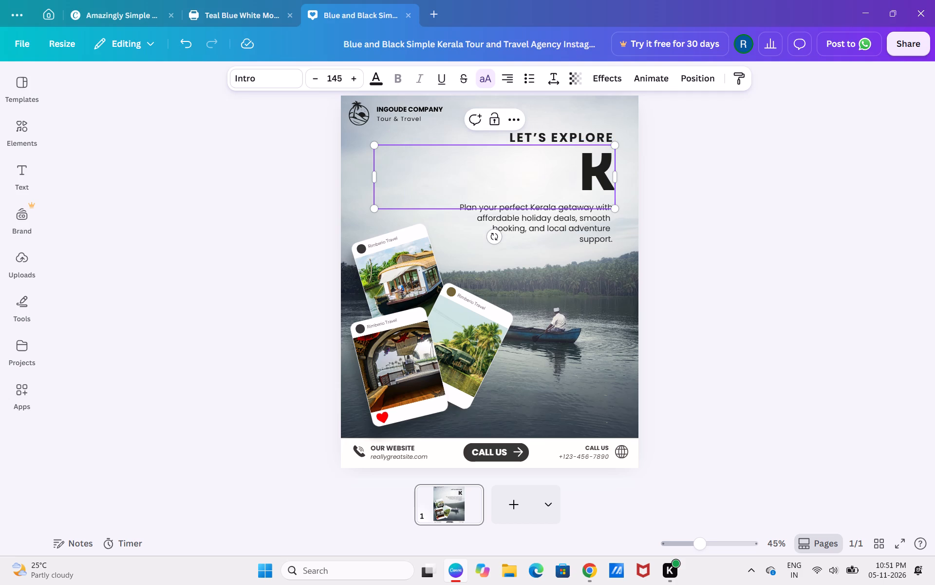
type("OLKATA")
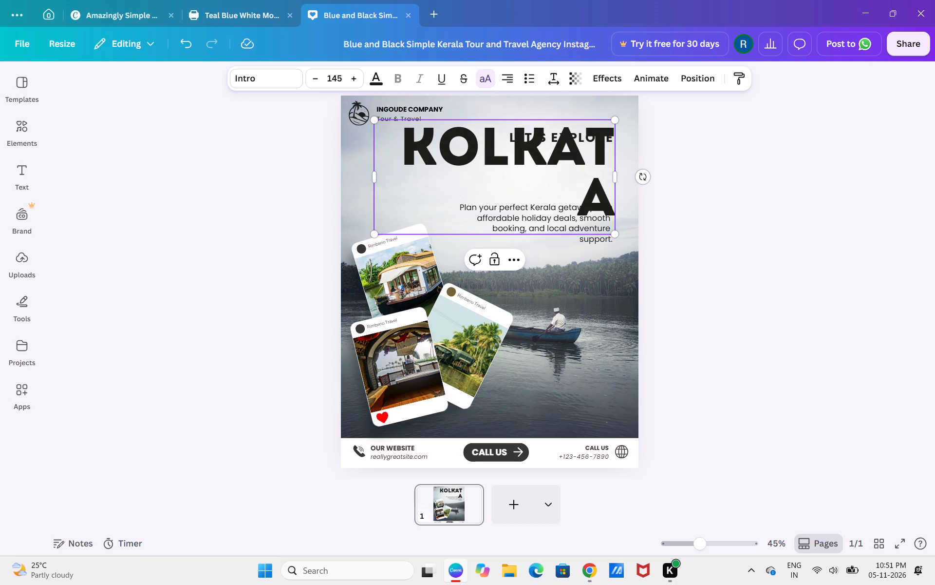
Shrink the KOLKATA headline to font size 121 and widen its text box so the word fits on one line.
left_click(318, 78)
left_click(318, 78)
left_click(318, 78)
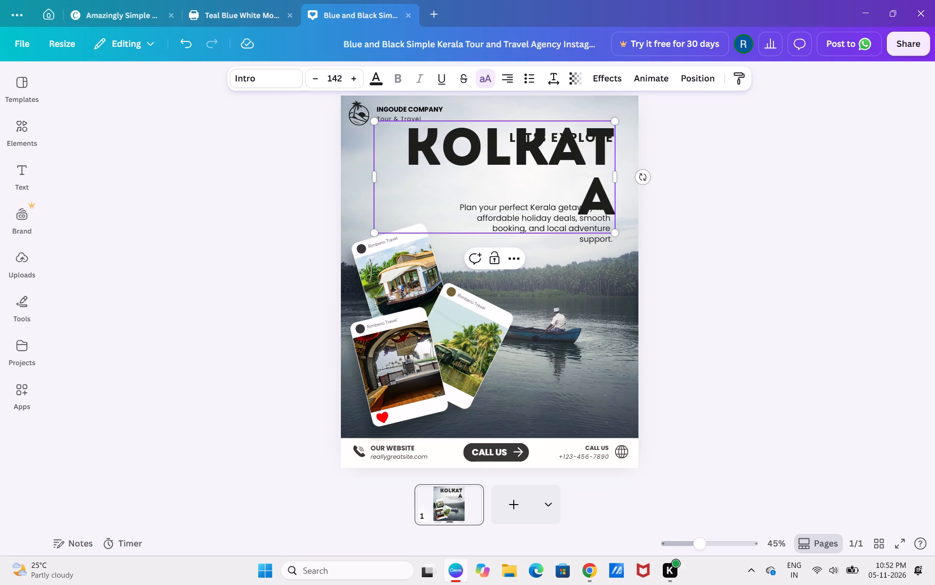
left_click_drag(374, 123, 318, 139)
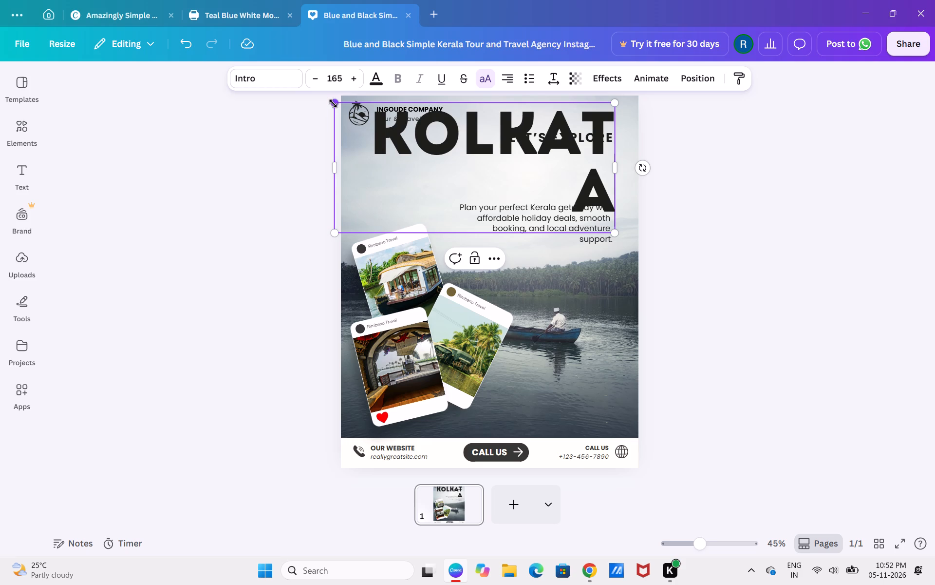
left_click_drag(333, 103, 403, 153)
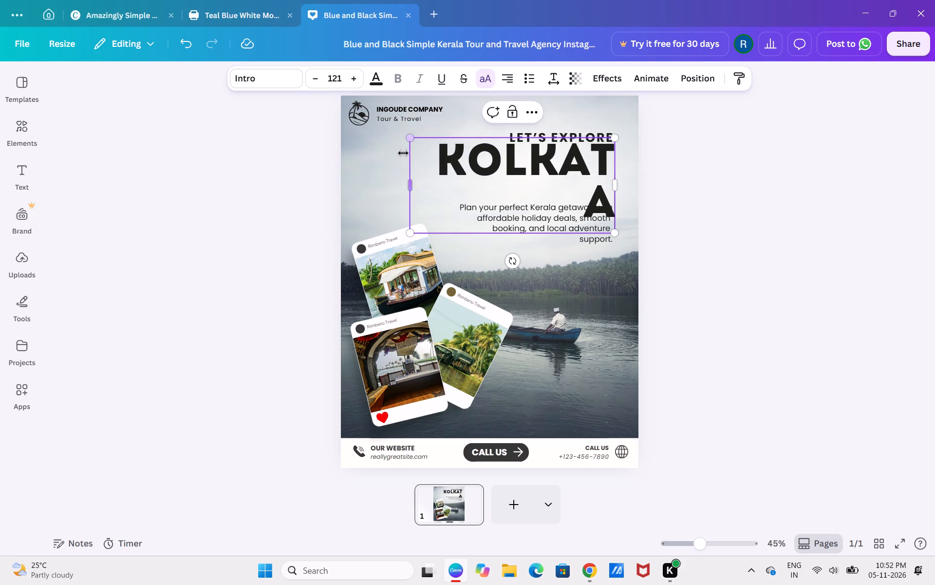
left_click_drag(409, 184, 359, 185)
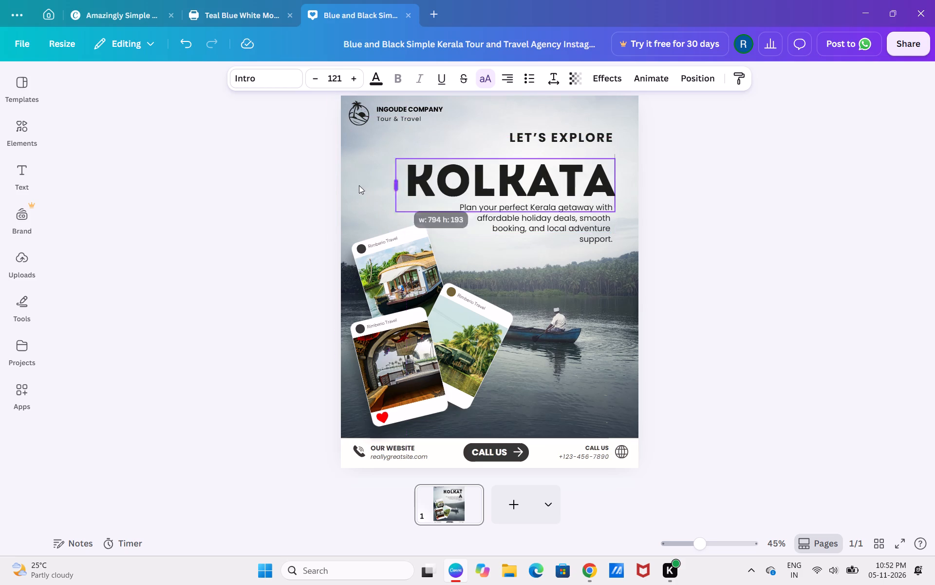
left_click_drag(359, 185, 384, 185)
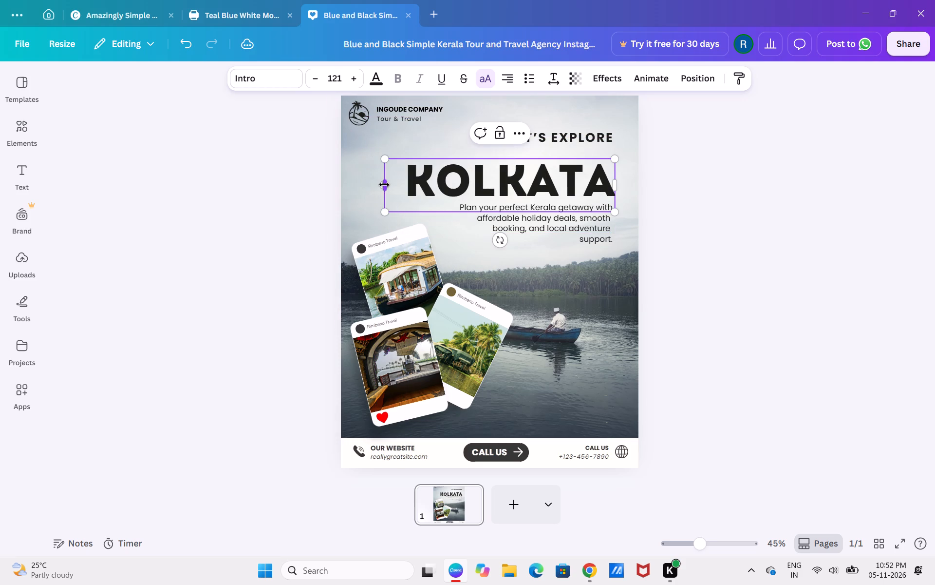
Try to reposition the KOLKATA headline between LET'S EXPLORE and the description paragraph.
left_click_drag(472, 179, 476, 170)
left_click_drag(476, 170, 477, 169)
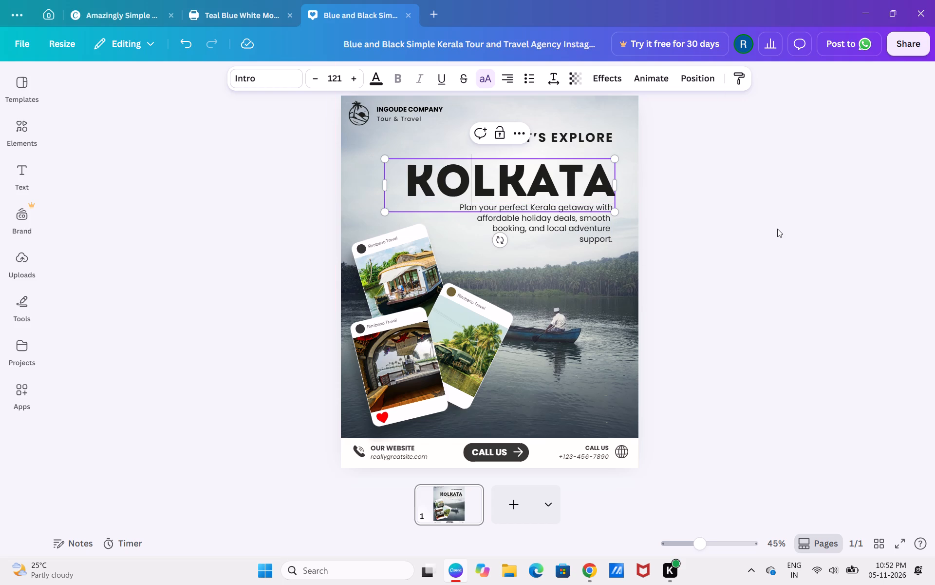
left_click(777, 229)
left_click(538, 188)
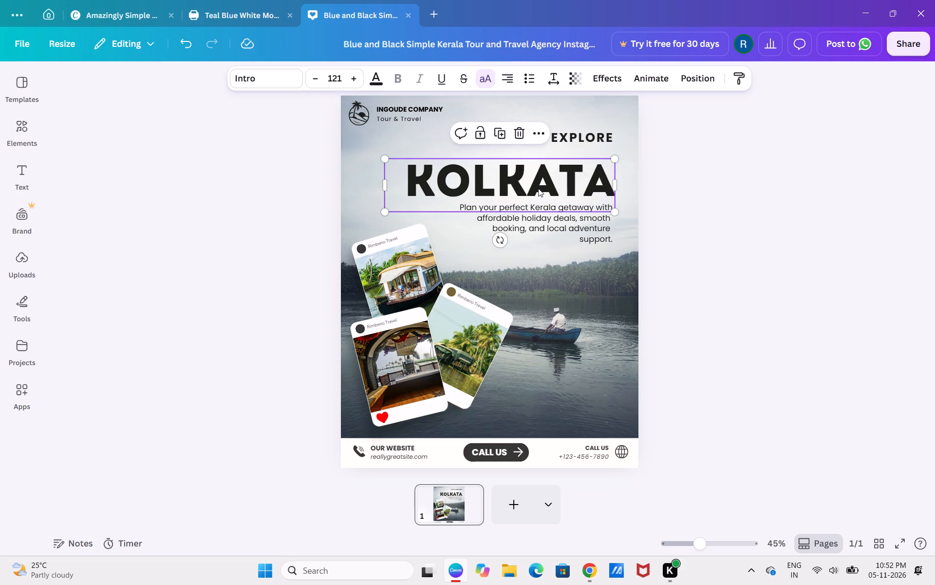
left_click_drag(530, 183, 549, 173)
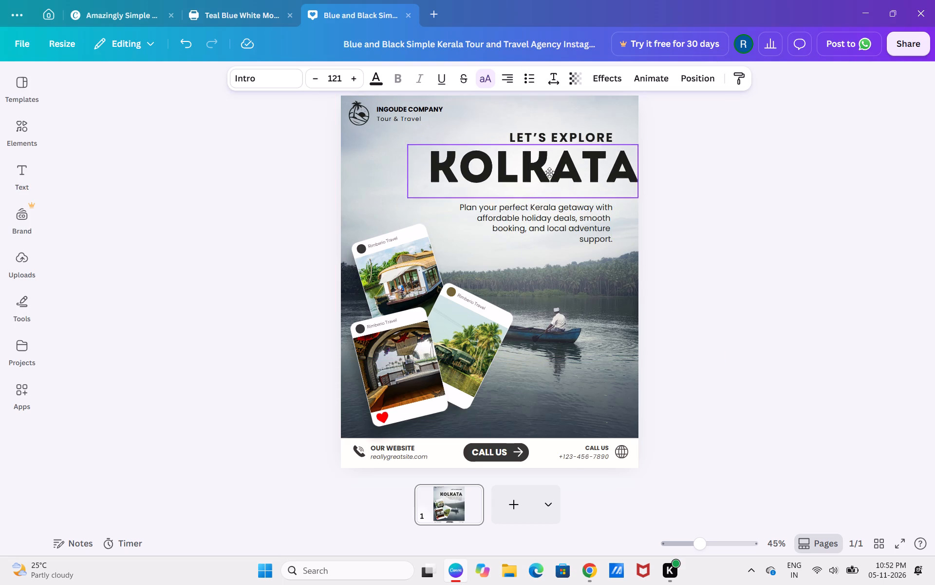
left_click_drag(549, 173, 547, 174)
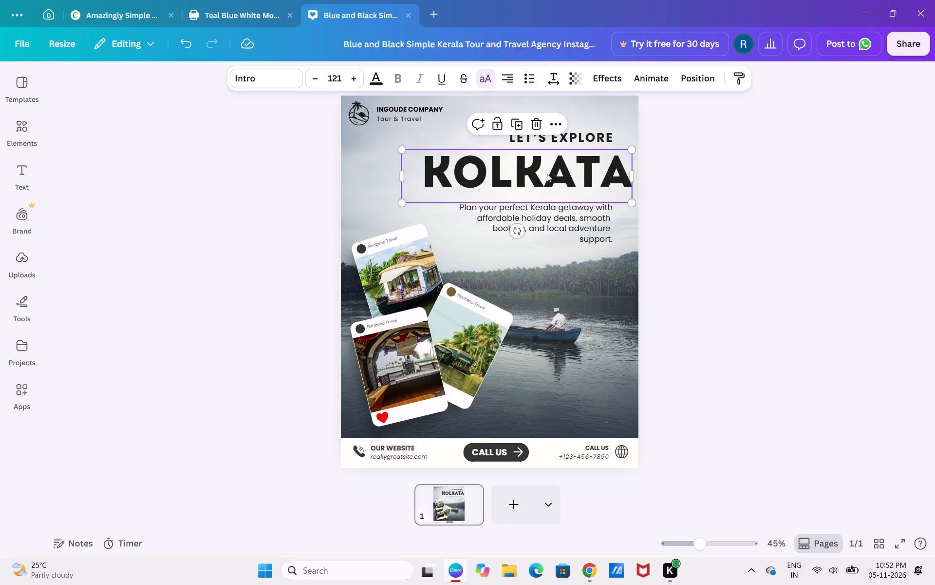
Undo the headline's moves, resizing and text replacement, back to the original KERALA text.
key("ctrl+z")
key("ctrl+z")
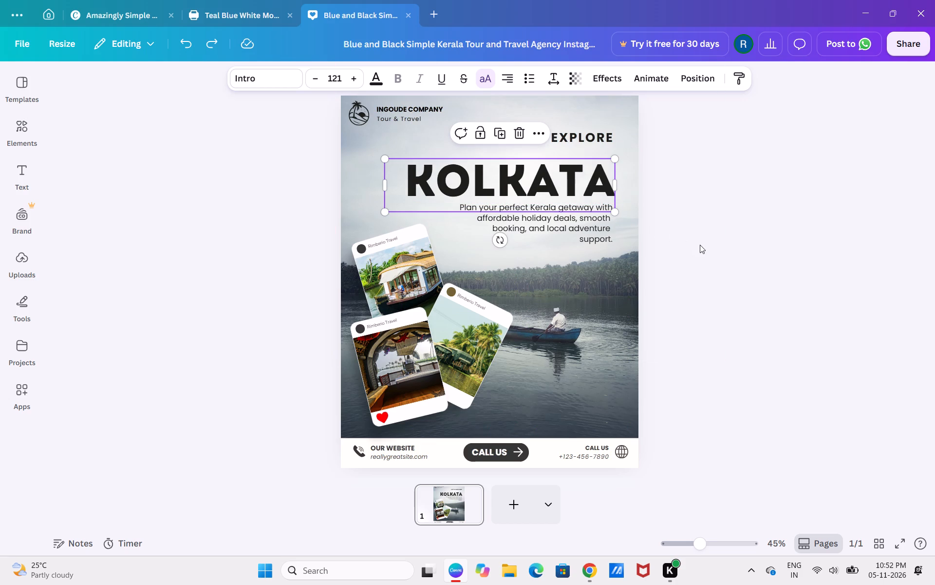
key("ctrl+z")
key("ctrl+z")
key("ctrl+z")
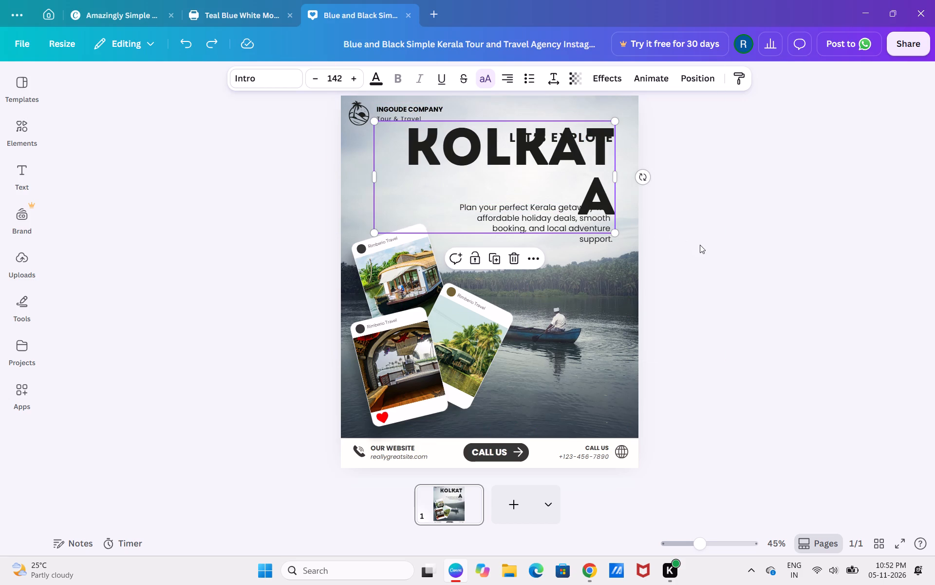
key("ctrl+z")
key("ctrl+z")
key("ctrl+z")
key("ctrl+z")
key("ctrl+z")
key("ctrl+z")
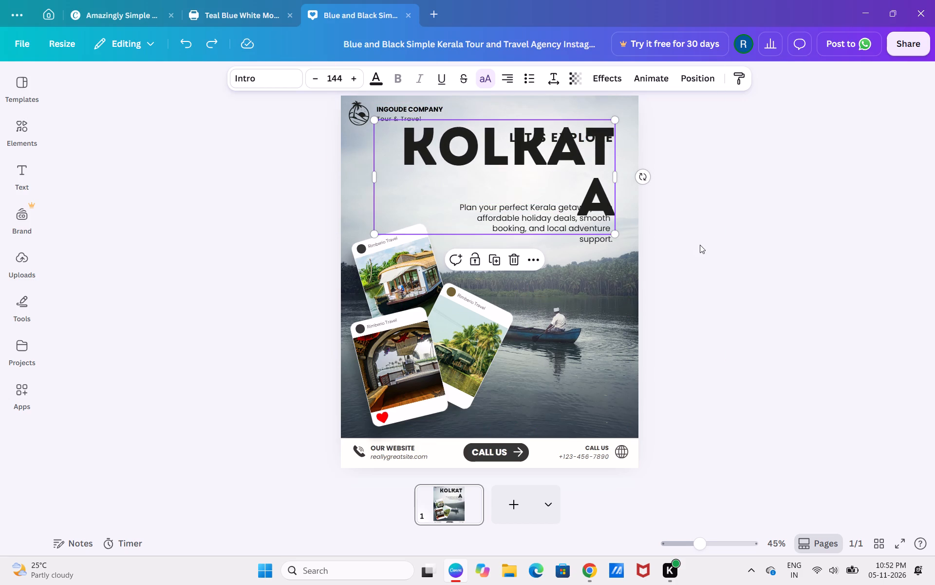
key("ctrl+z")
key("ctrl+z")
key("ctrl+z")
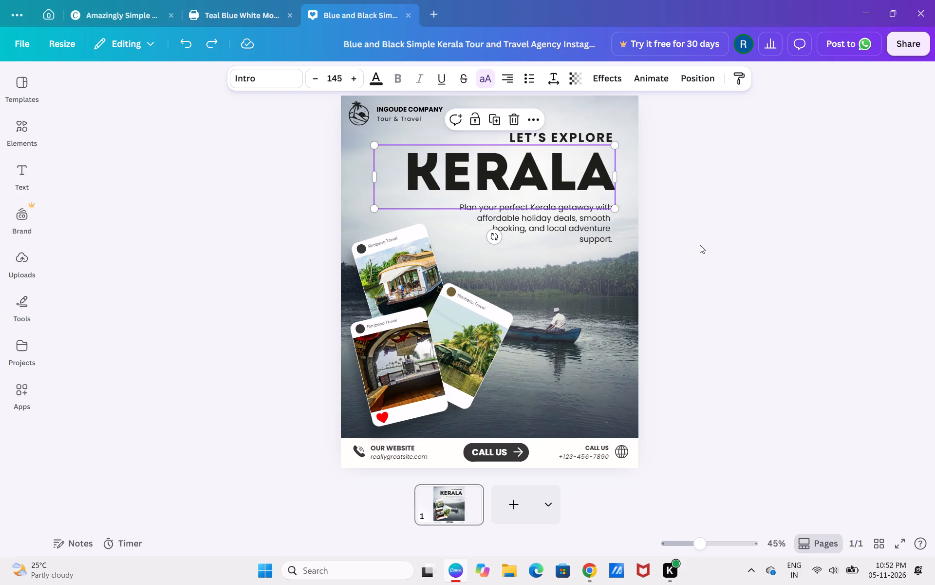
Replace the KERALA headline with KOLKATA and widen its text box just enough to fit the word on one line.
double_click(578, 185)
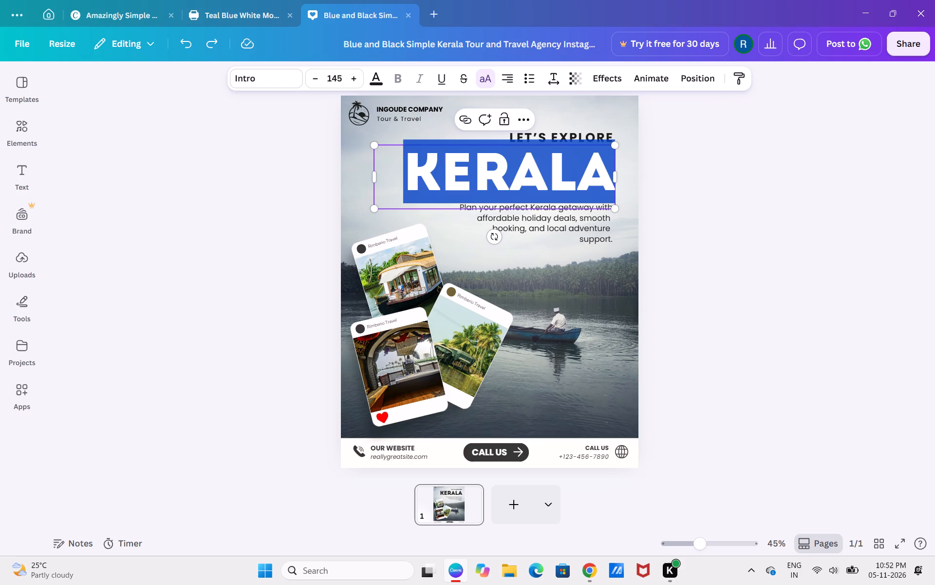
type("KOLKATA")
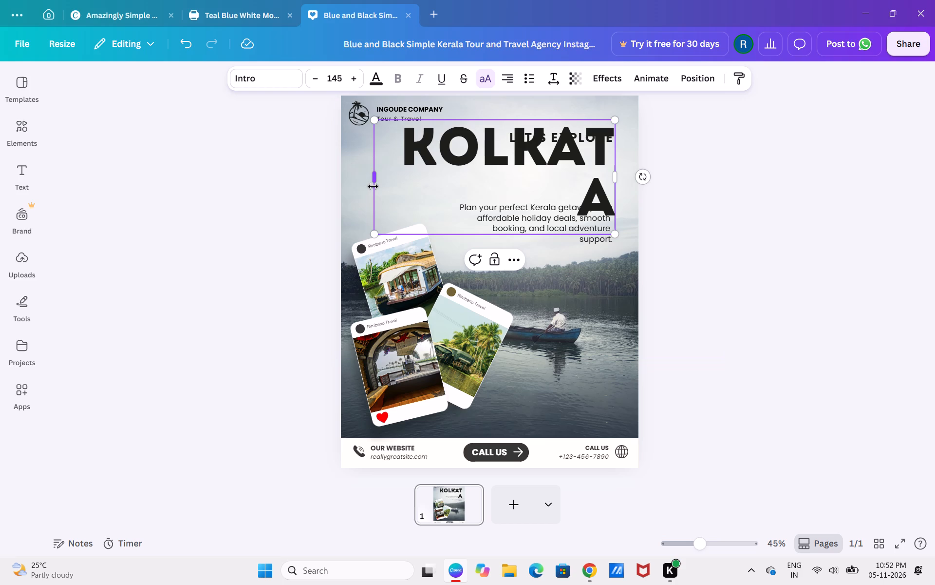
left_click_drag(373, 186, 357, 183)
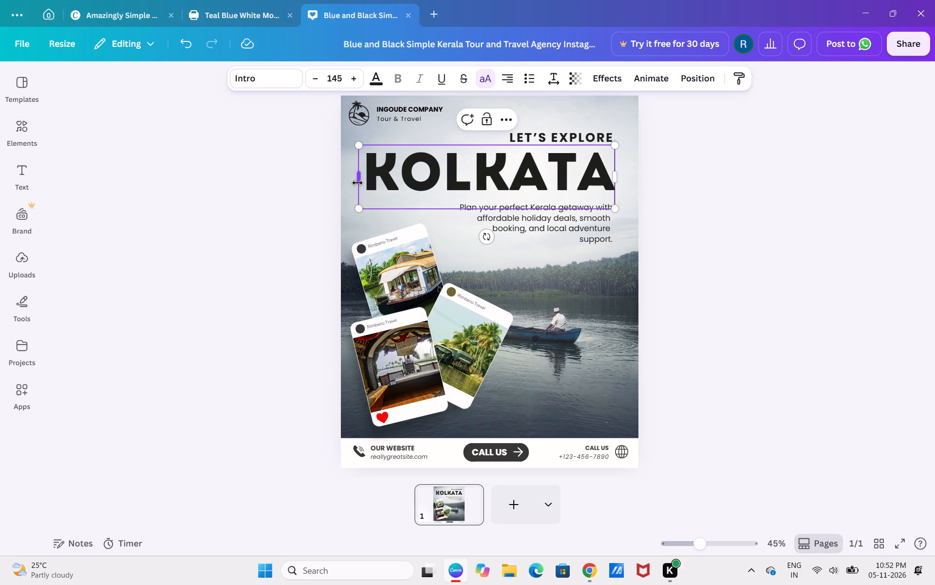
Set the KOLKATA headline's font size to 130.
triple_click(314, 71)
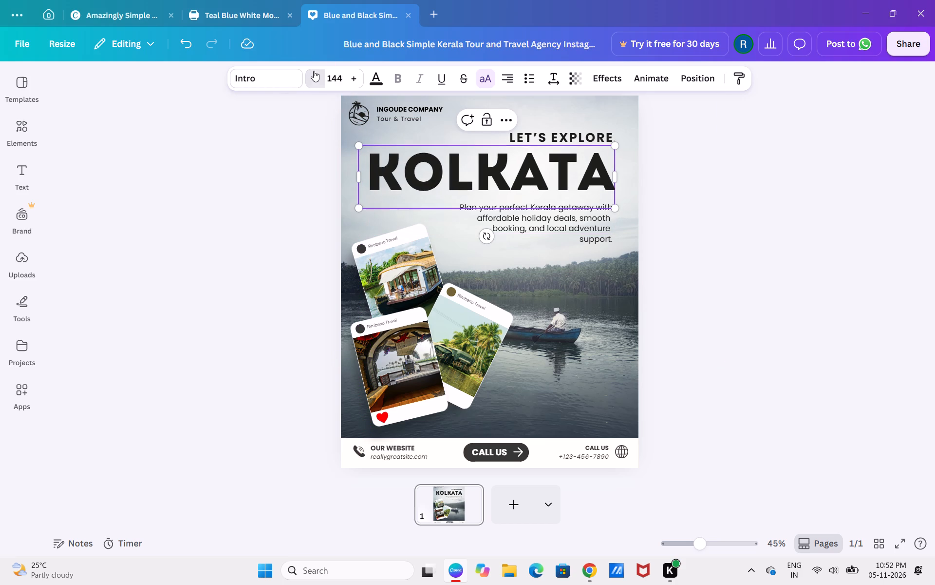
triple_click(314, 71)
triple_click(314, 71)
triple_click(314, 71)
triple_click(314, 71)
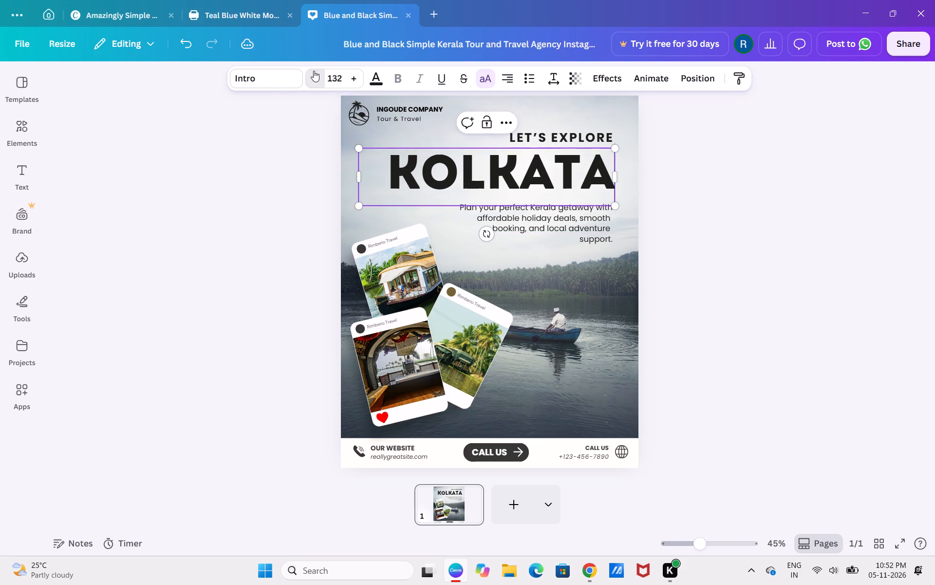
triple_click(314, 71)
left_click(314, 71)
triple_click(314, 71)
triple_click(314, 71)
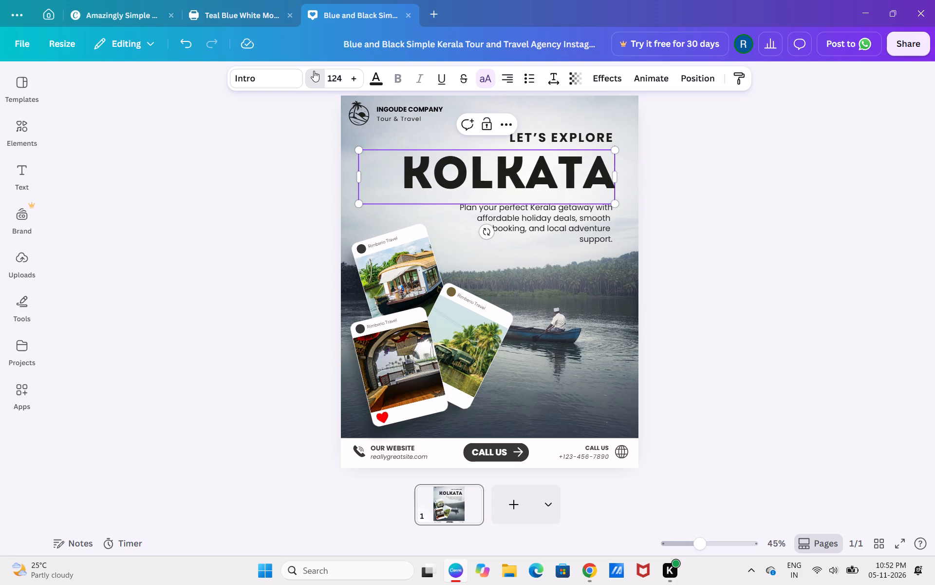
triple_click(352, 82)
triple_click(352, 82)
triple_click(352, 82)
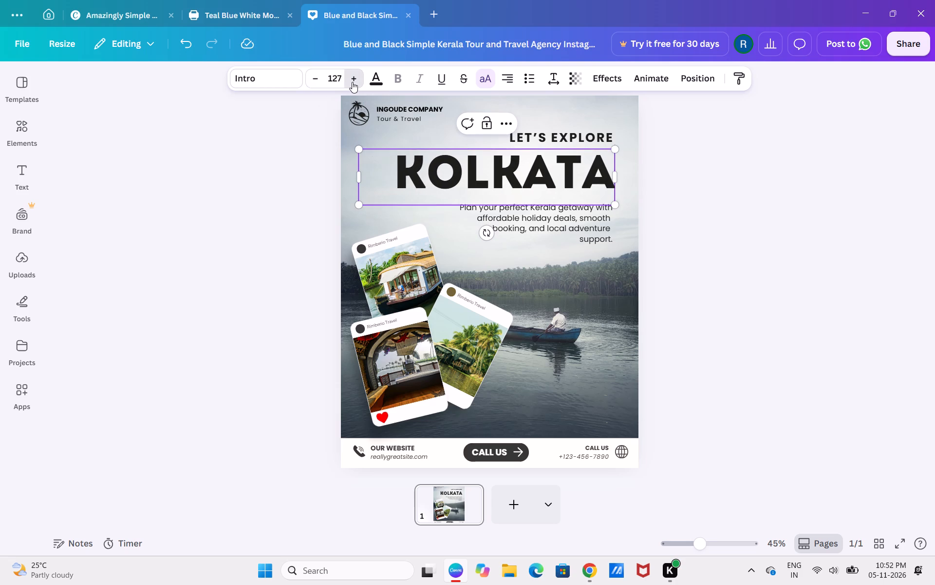
left_click(352, 82)
Nudge the KOLKATA headline slightly down to balance its spacing between LET'S EXPLORE and the description paragraph.
key("Down")
key("Down")
key("Down")
key("Down")
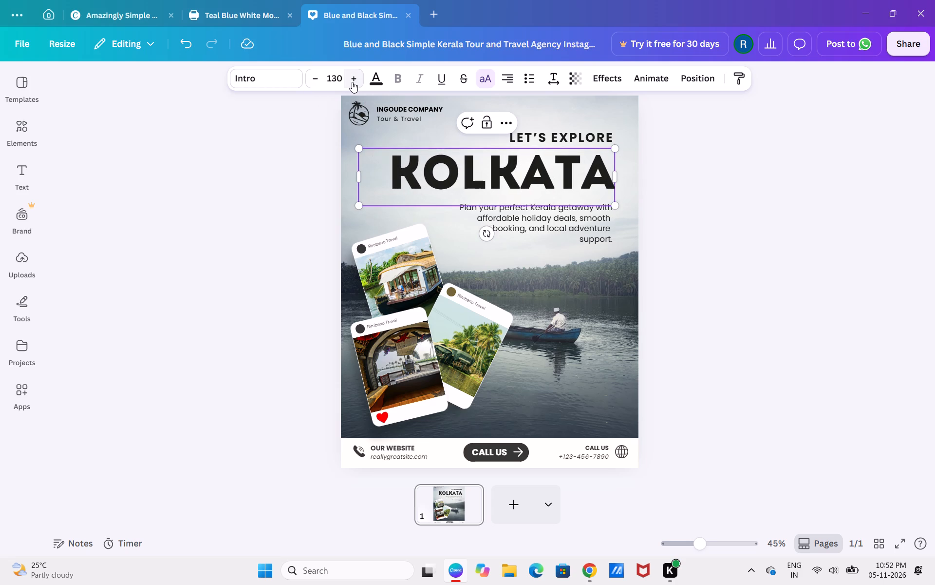
key("Down")
left_click(729, 122)
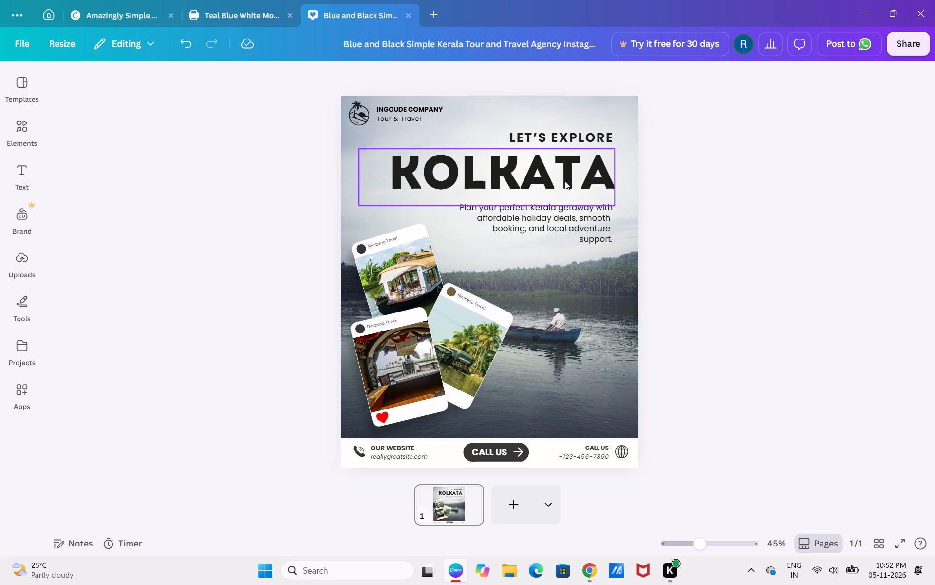
left_click(560, 172)
key("Down")
key("Down")
key("Down")
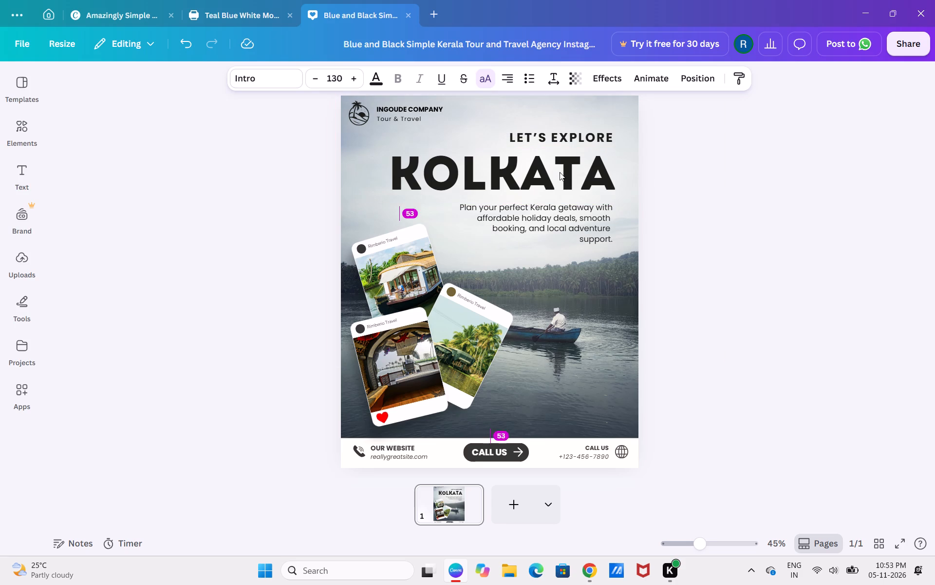
key("Down")
key("Down")
key("Down")
key("Down")
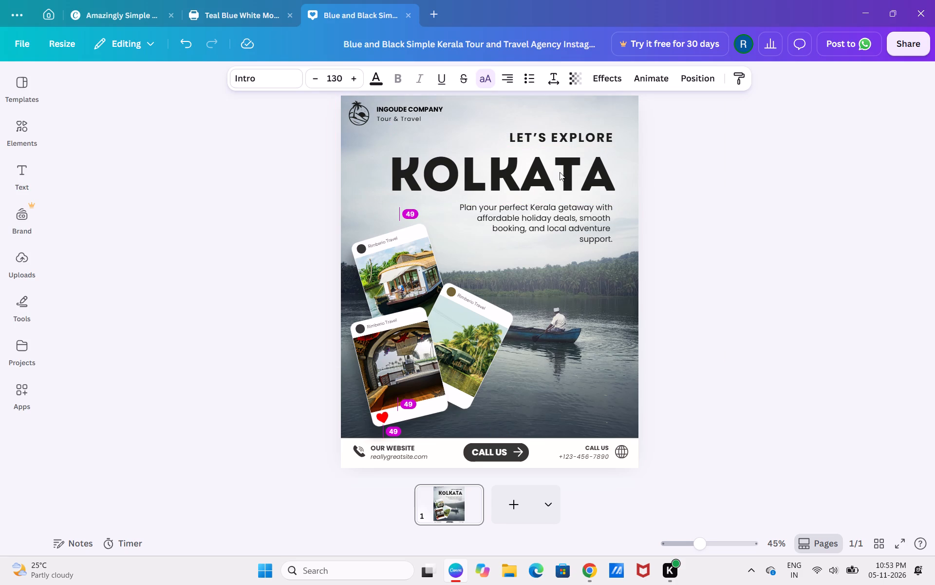
key("Up")
Fine-tune the KOLKATA headline's horizontal position by nudging it slightly to the right, and deselect it.
key("Right")
key("Right")
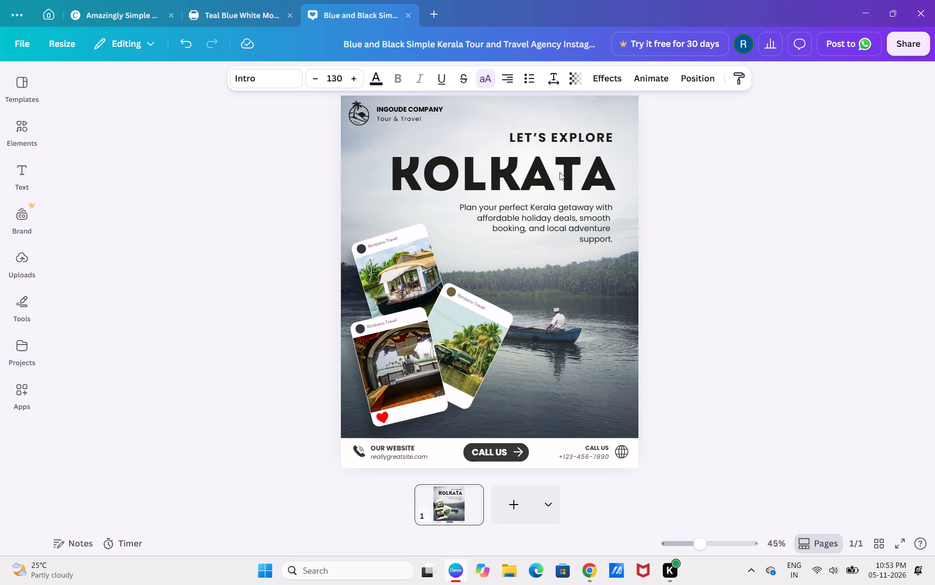
key("Right")
key("Right")
key("Right")
key("Right")
key("Right")
key("Left")
key("Left")
key("Left")
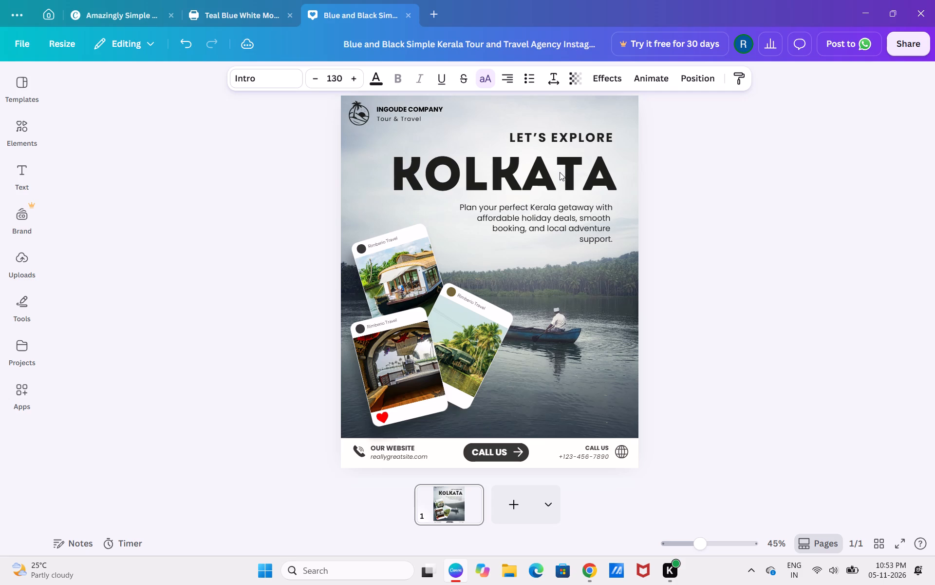
key("Left")
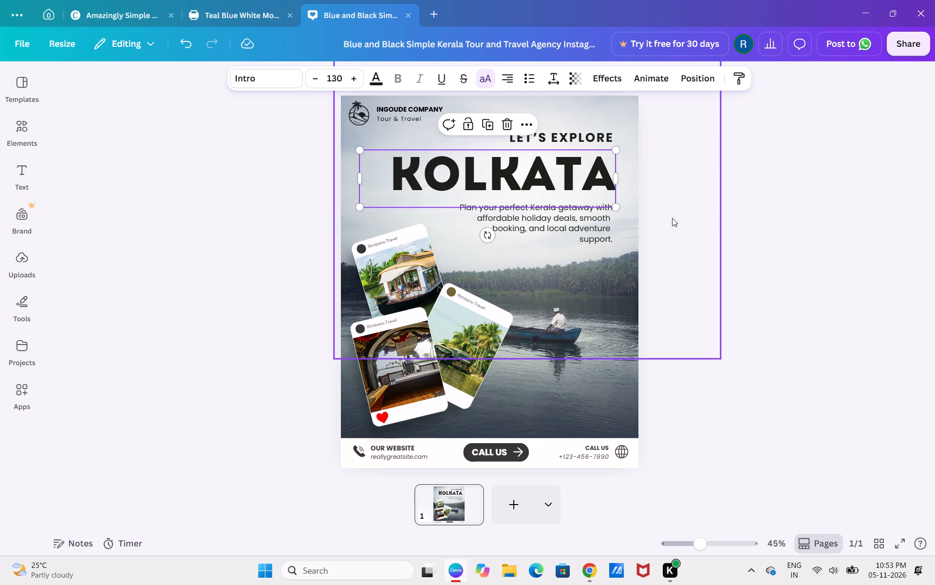
left_click(769, 223)
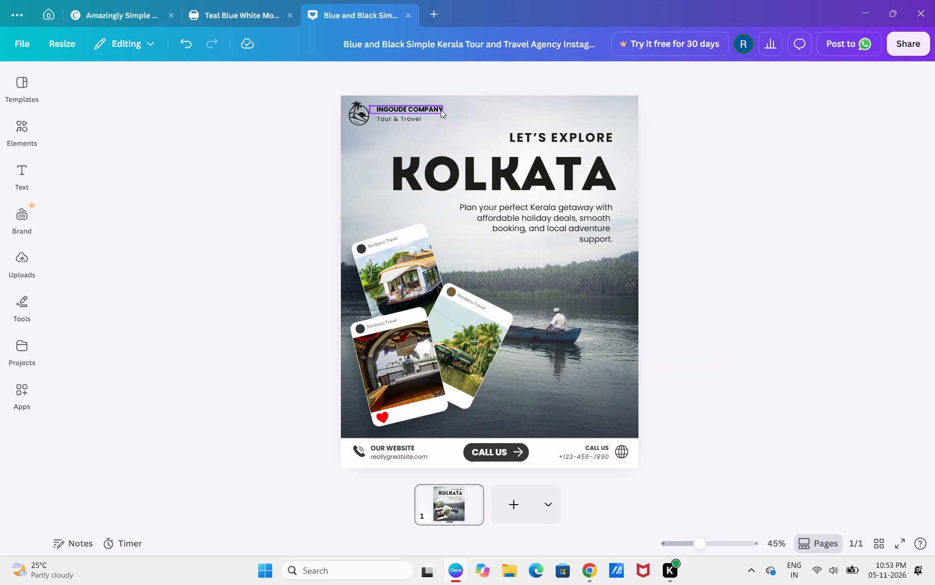
Look through the recommended and recently used elements for a graphic to replace the company logo.
left_click(356, 116)
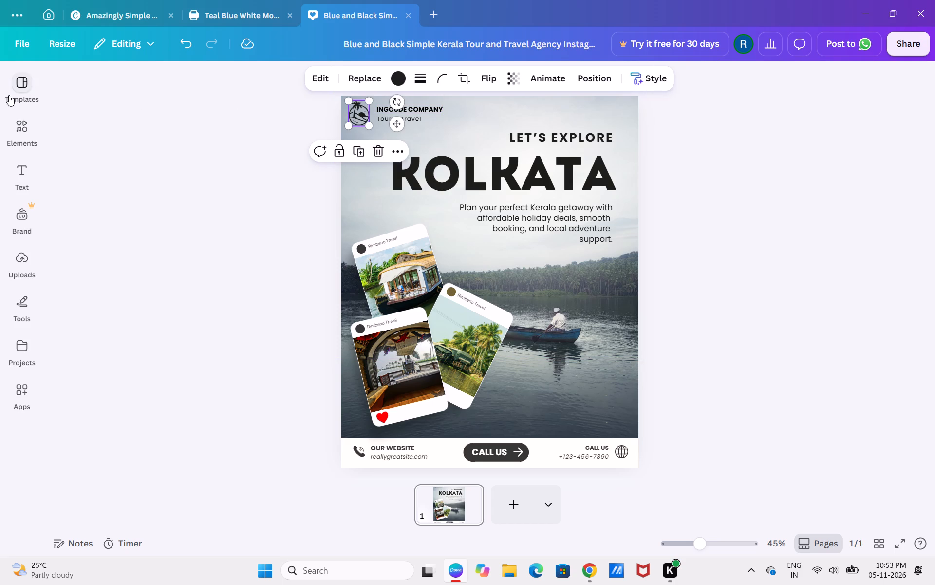
left_click(17, 124)
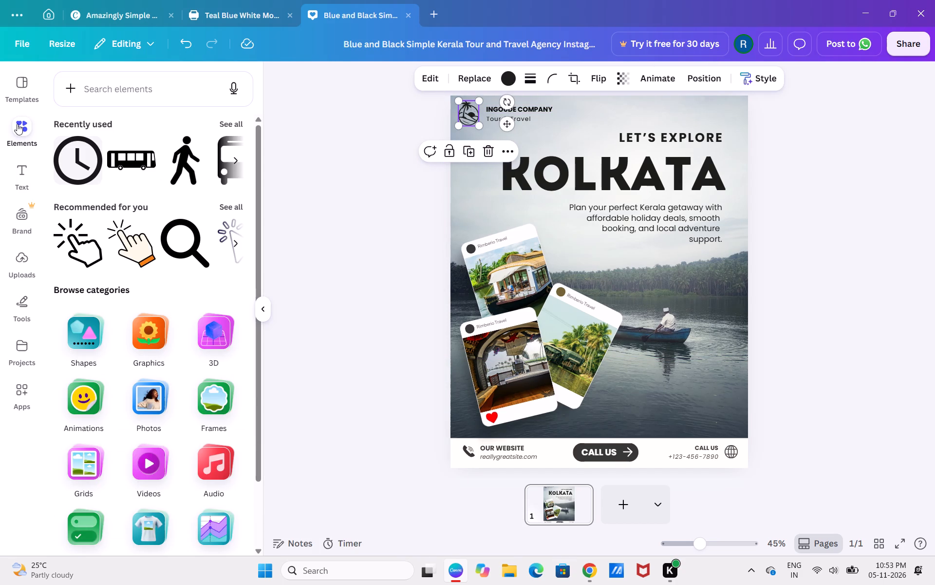
left_click(232, 238)
left_click(232, 238)
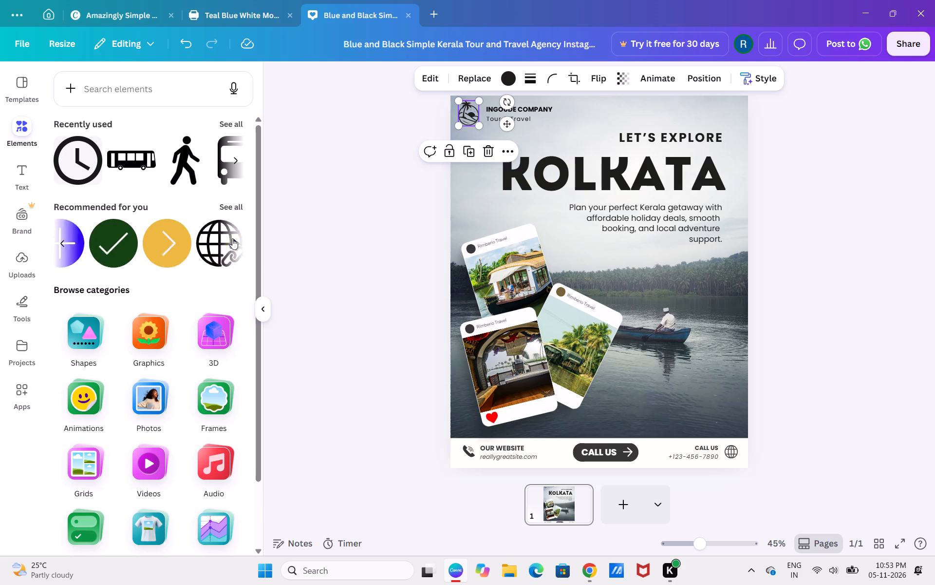
left_click(232, 238)
left_click(232, 238)
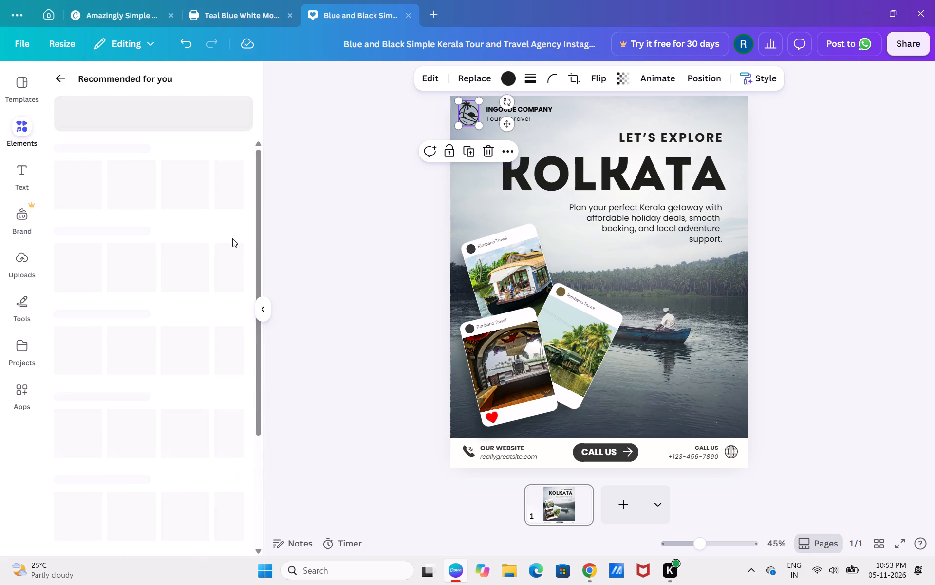
scroll(137, 323, "down", 5)
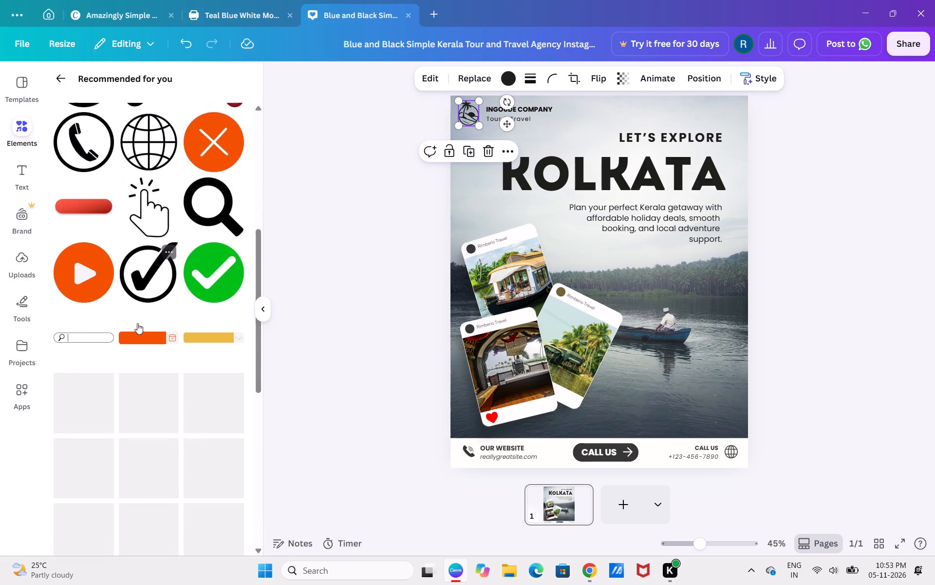
scroll(137, 323, "down", 5)
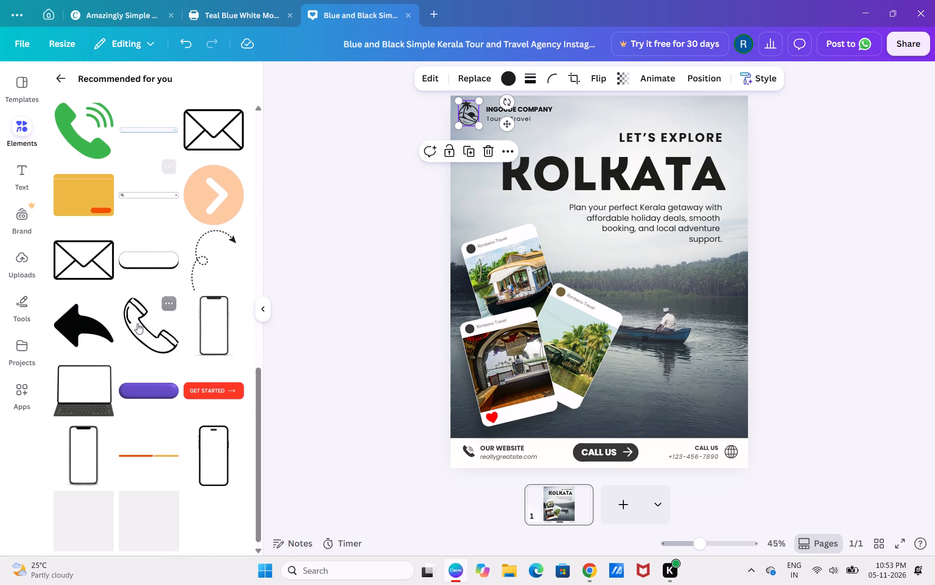
scroll(137, 323, "down", 2)
left_click(323, 234)
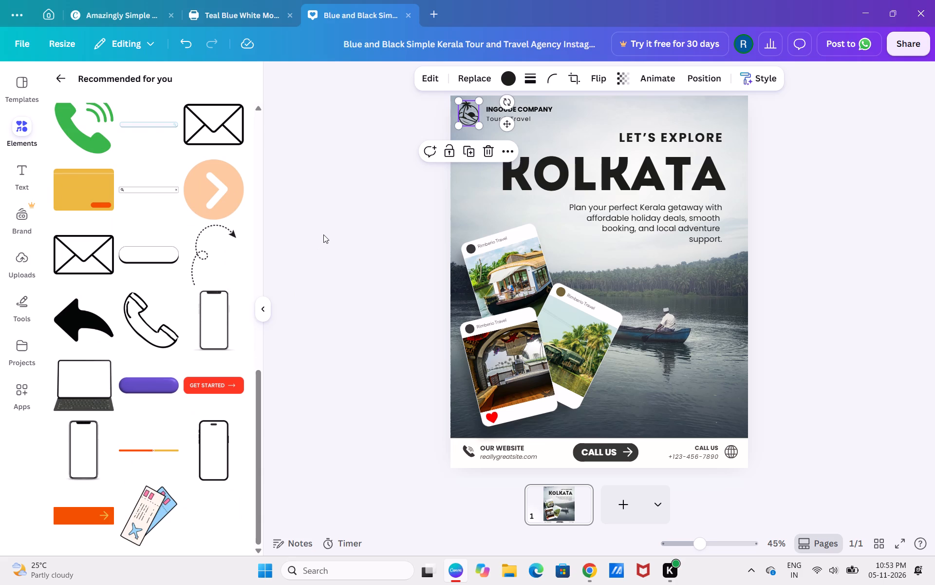
left_click(323, 234)
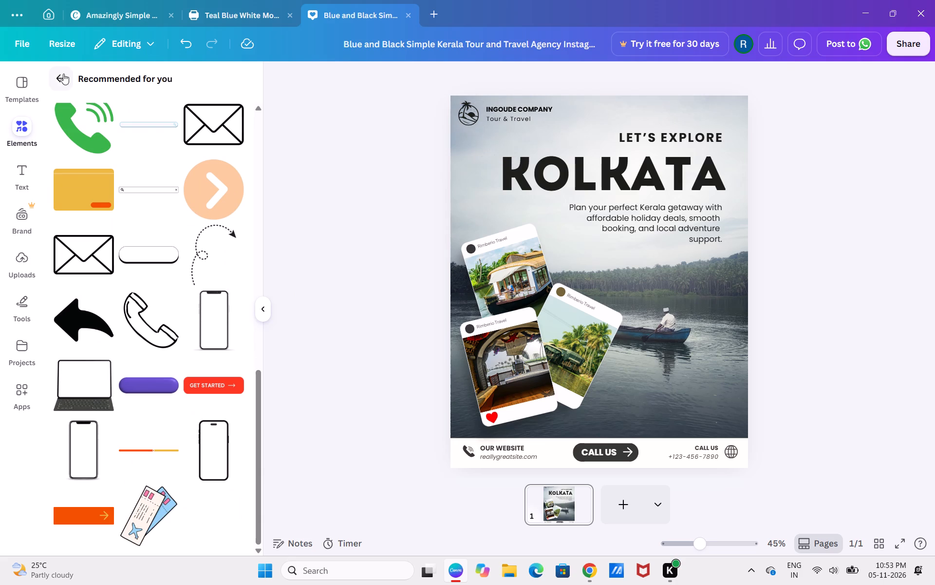
left_click(58, 72)
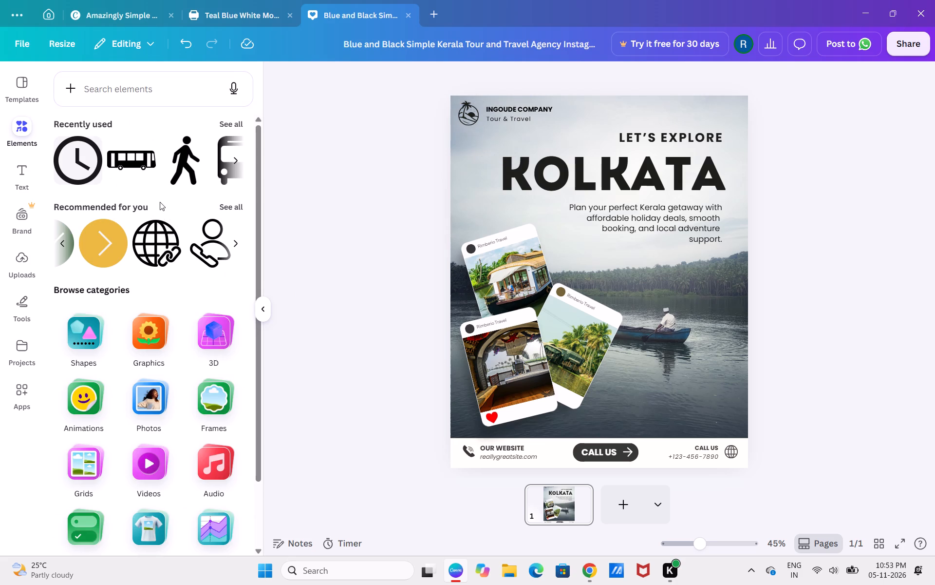
scroll(160, 202, "up", 3)
left_click(237, 117)
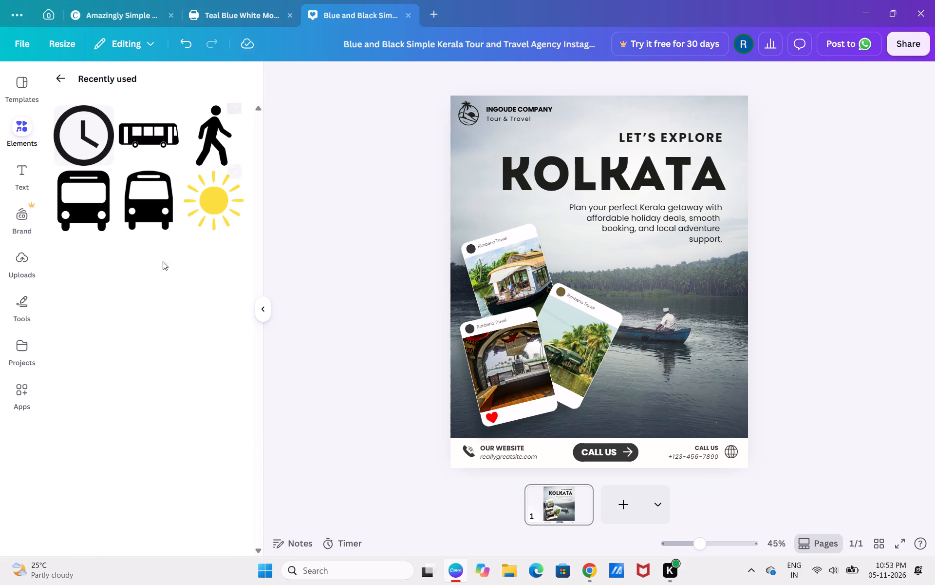
left_click(357, 234)
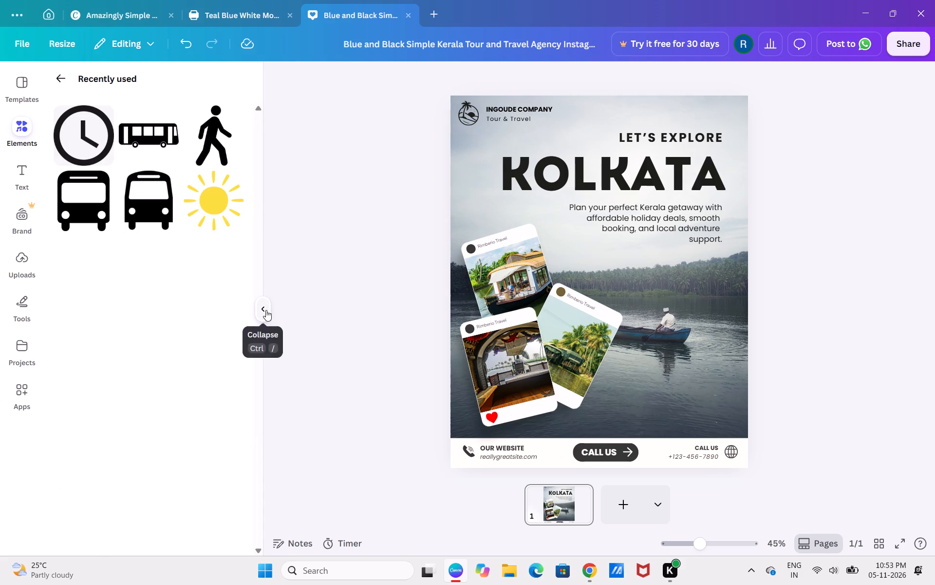
left_click(266, 310)
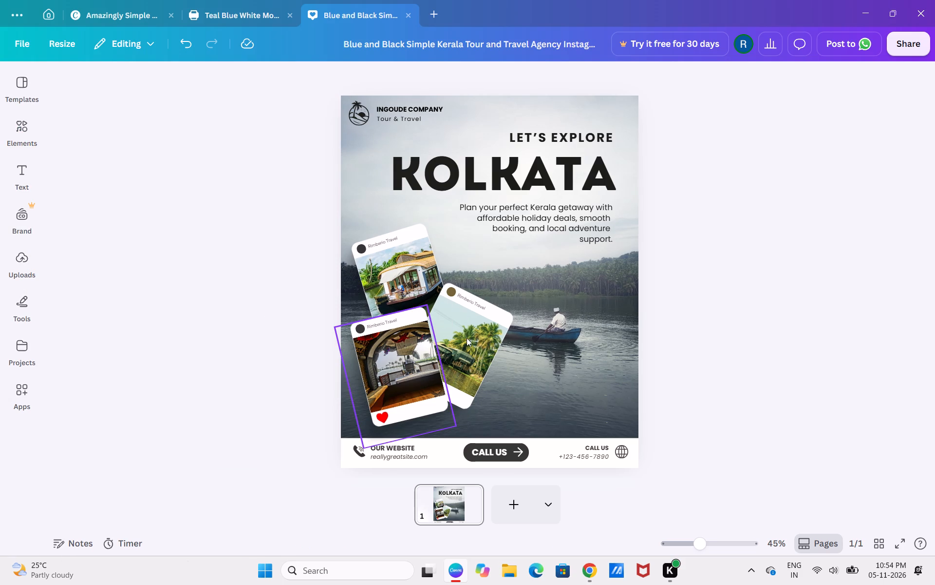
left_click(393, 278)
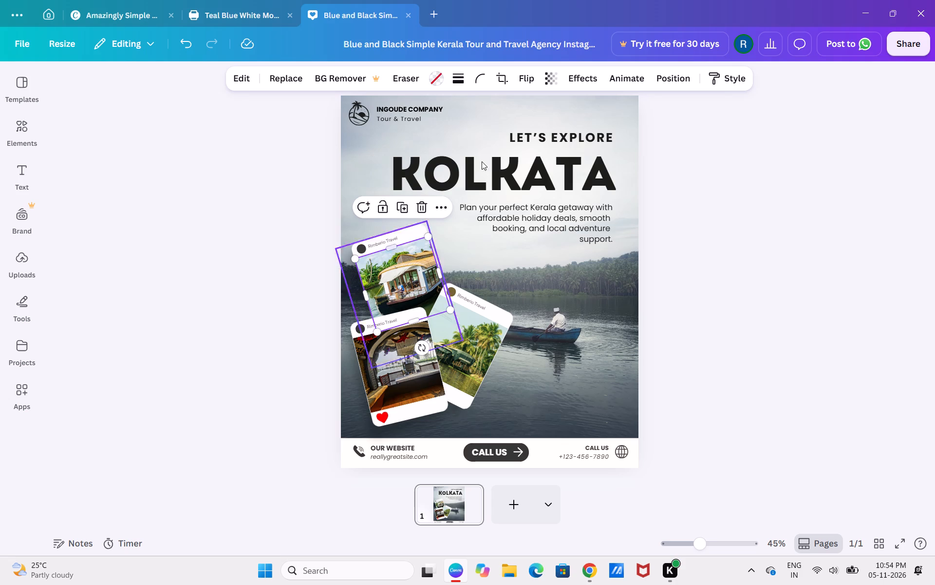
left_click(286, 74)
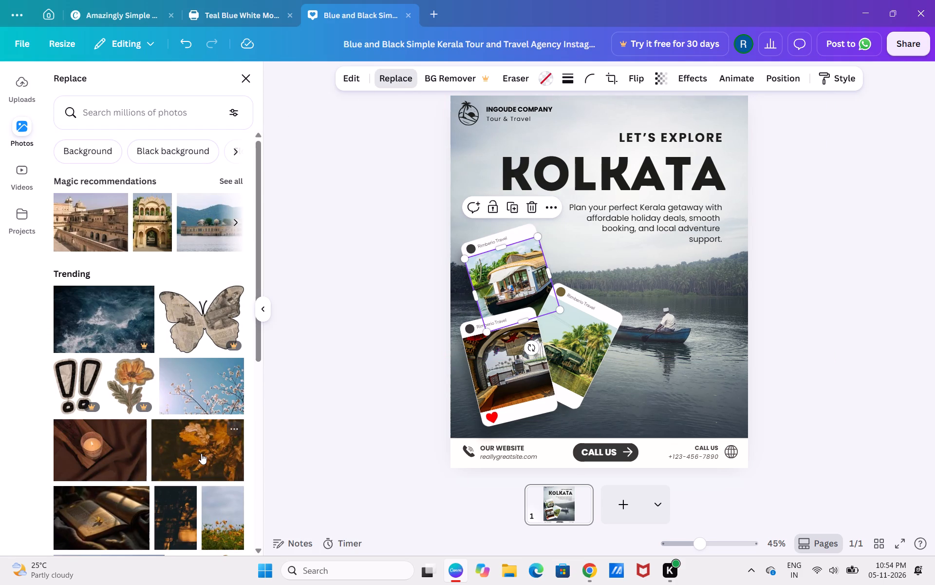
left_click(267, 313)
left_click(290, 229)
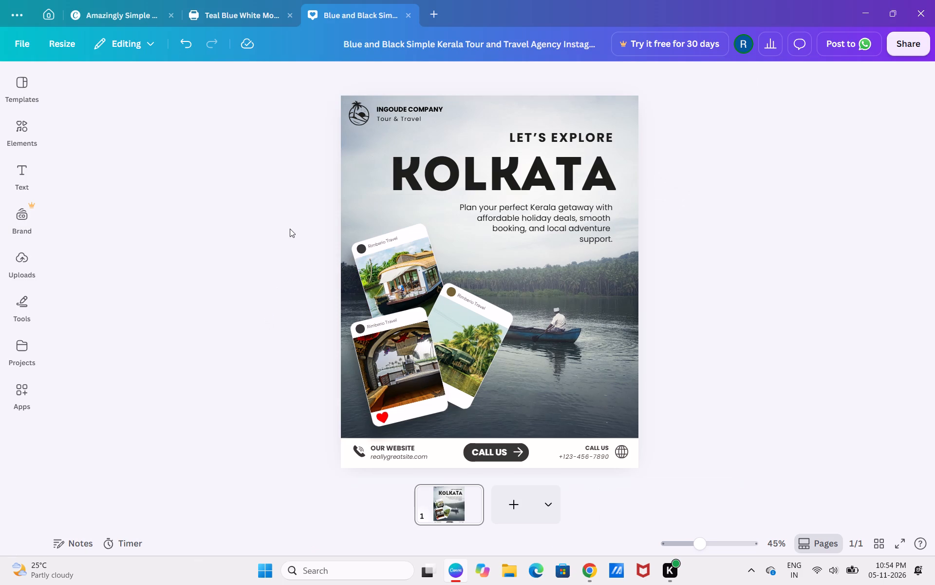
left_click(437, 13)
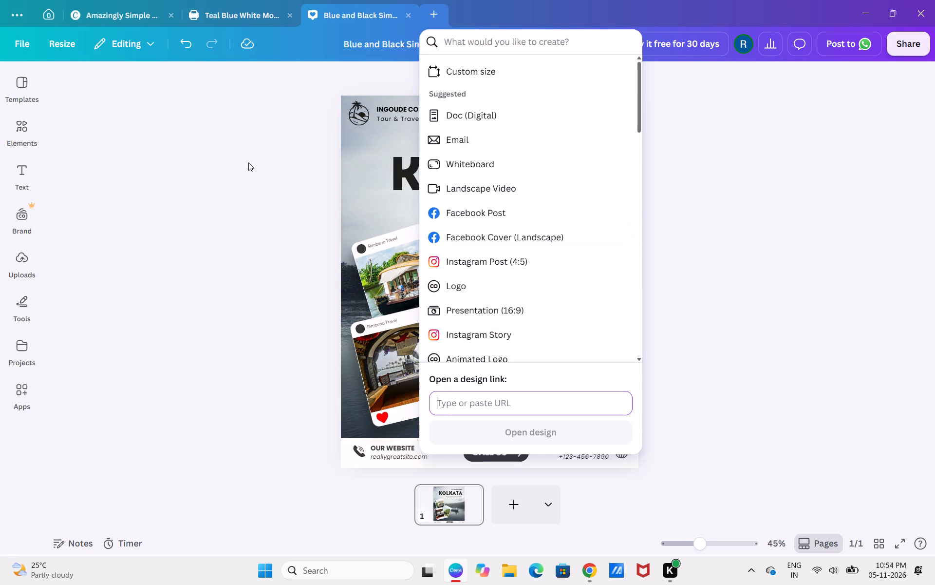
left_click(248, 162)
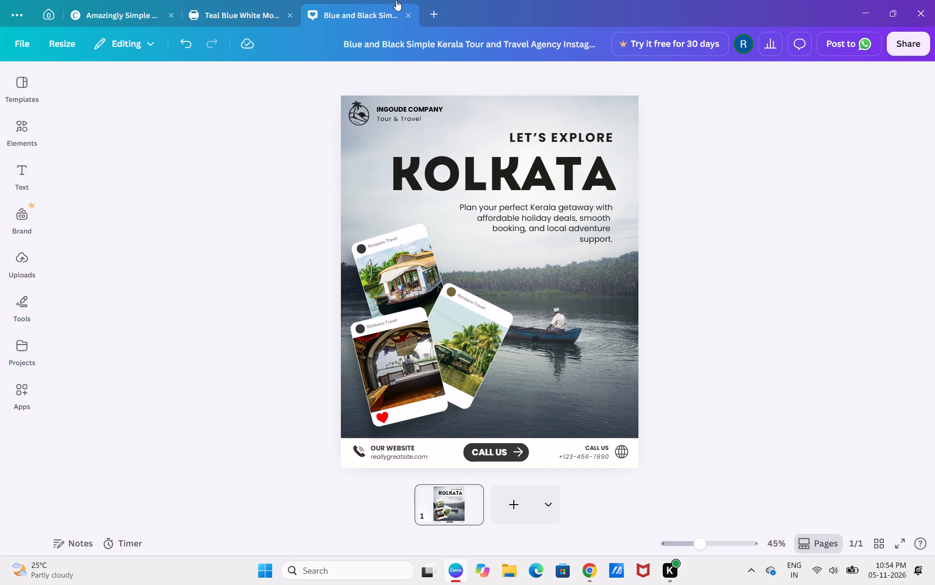
Switch to Chrome and search Google Images for "KOLKATA photography" in a new tab.
left_click(598, 576)
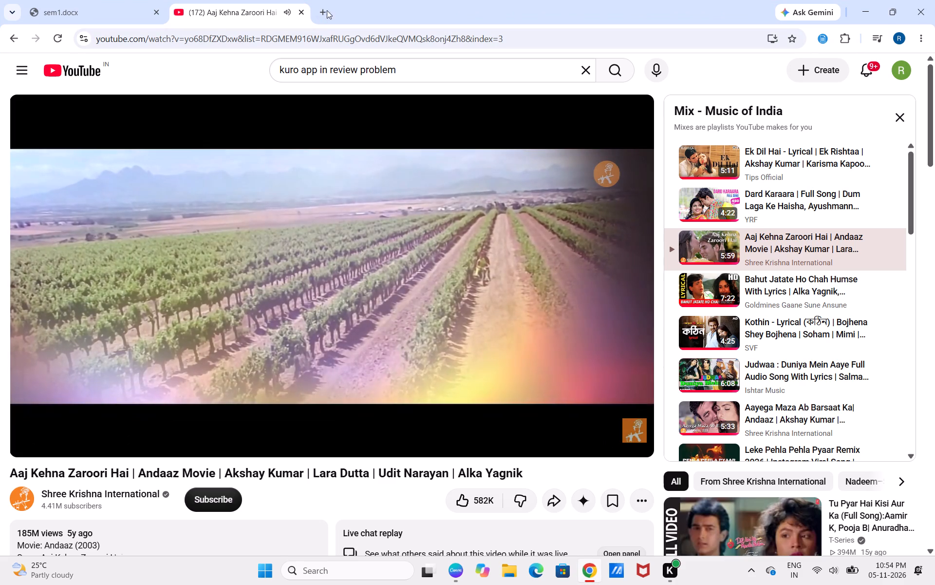
left_click(328, 7)
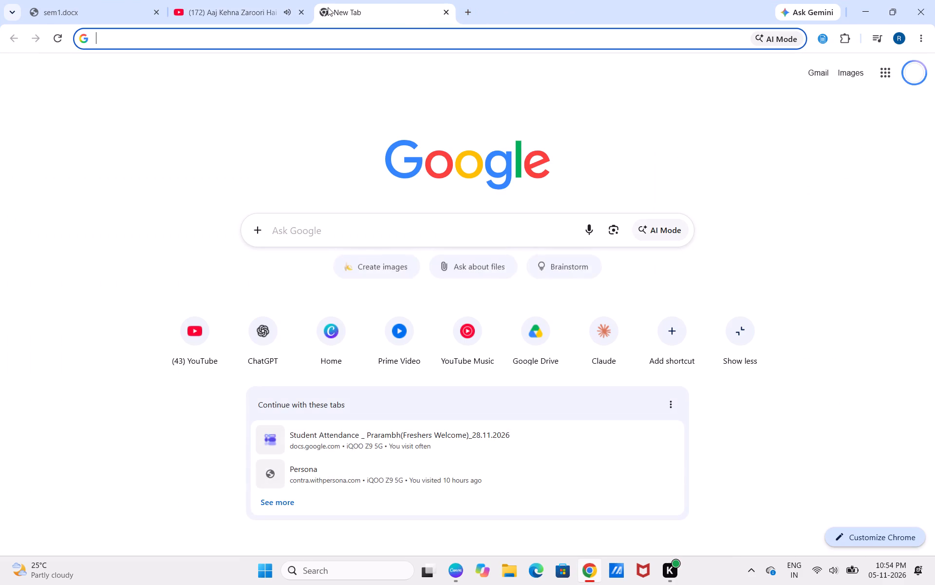
type("KOLKATA")
key("space")
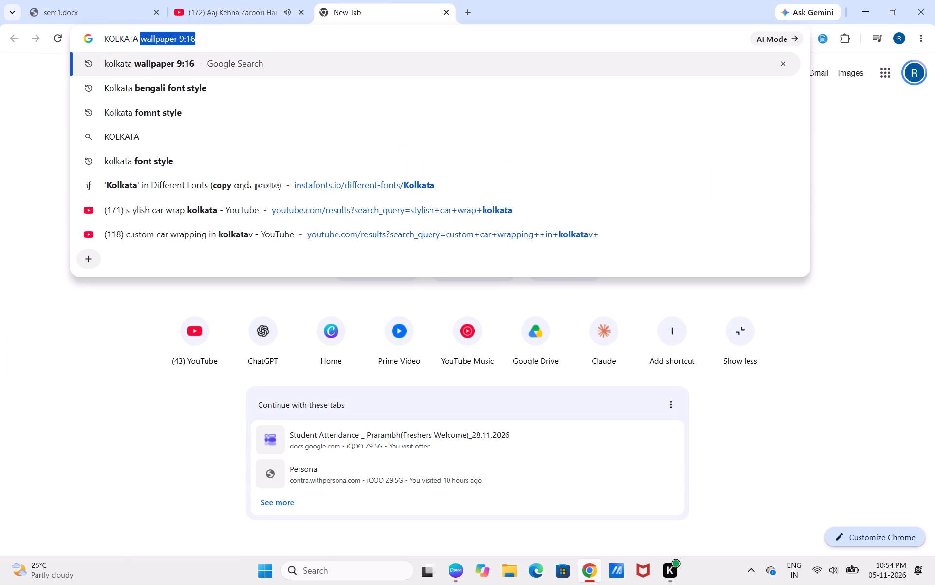
type("photography")
key("Return")
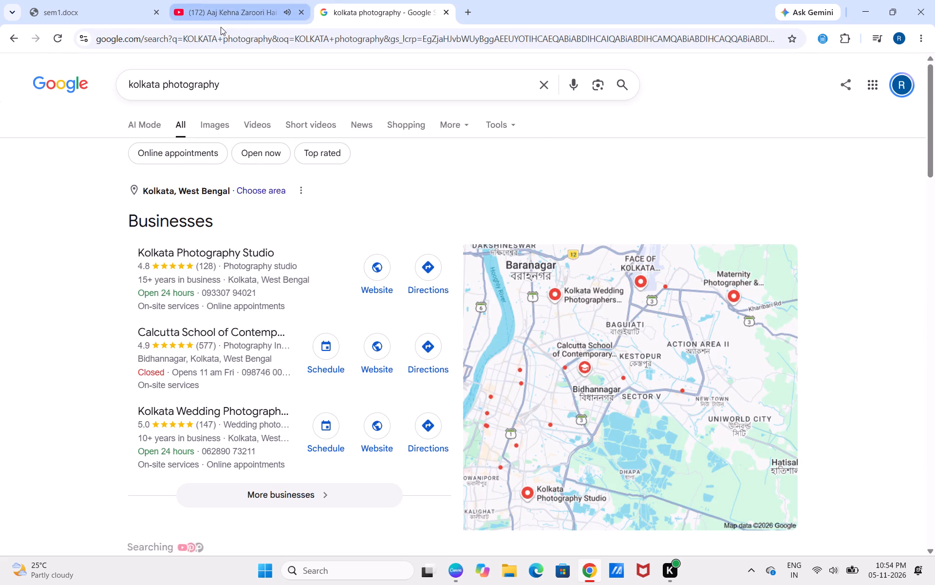
left_click(216, 121)
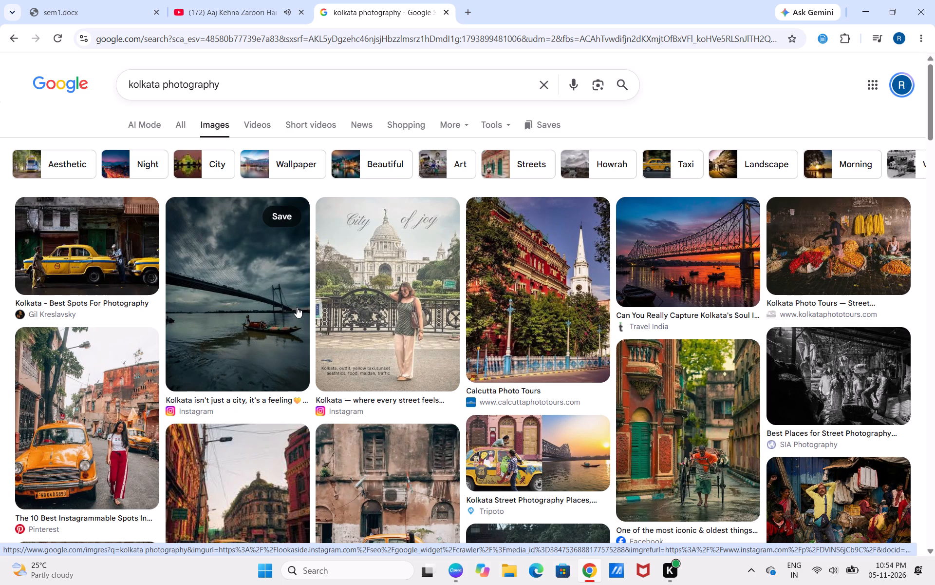
Bring the Kolkata street photo with the lone yellow taxi from the image results into the Canva design, filling the photo card with the red heart.
scroll(297, 307, "down", 1)
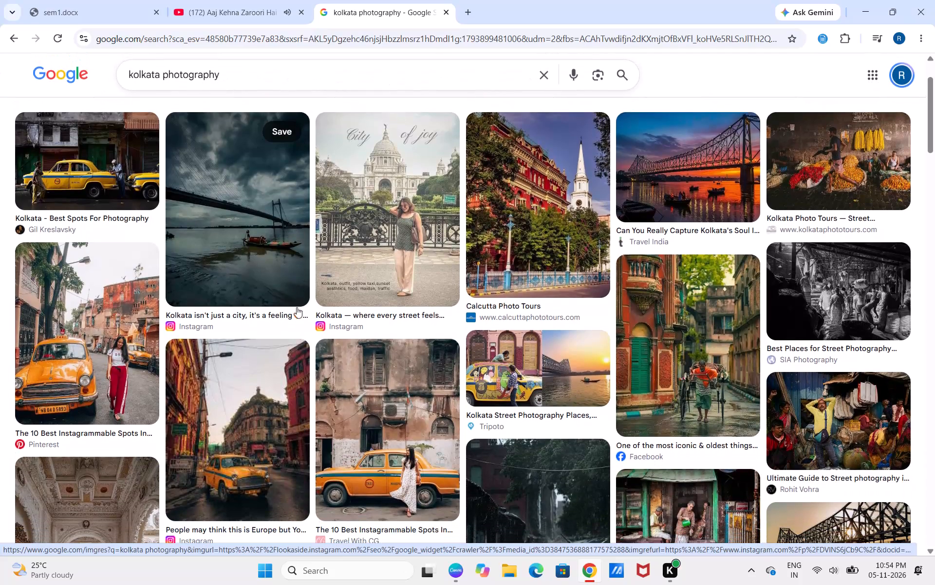
scroll(297, 307, "down", 1)
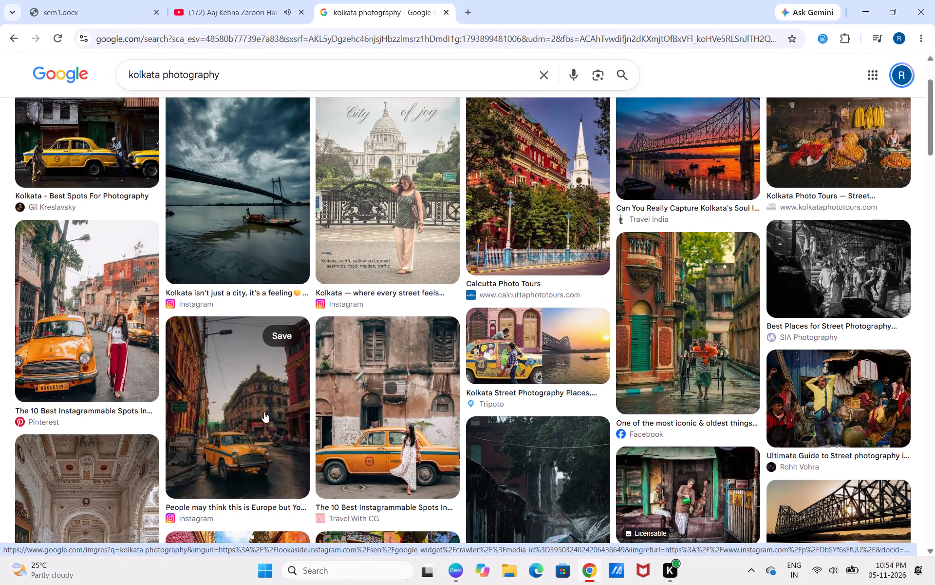
scroll(260, 463, "down", 2)
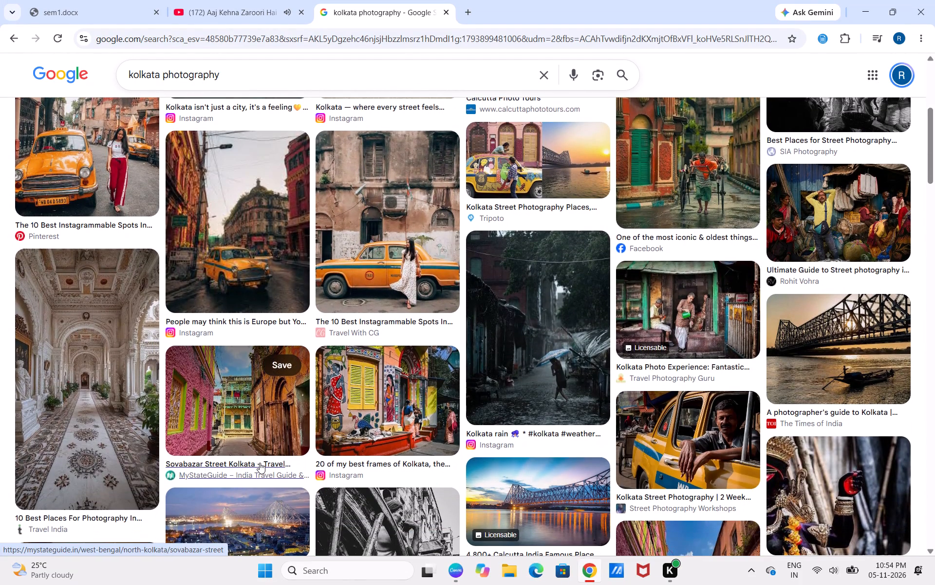
scroll(260, 463, "down", 1)
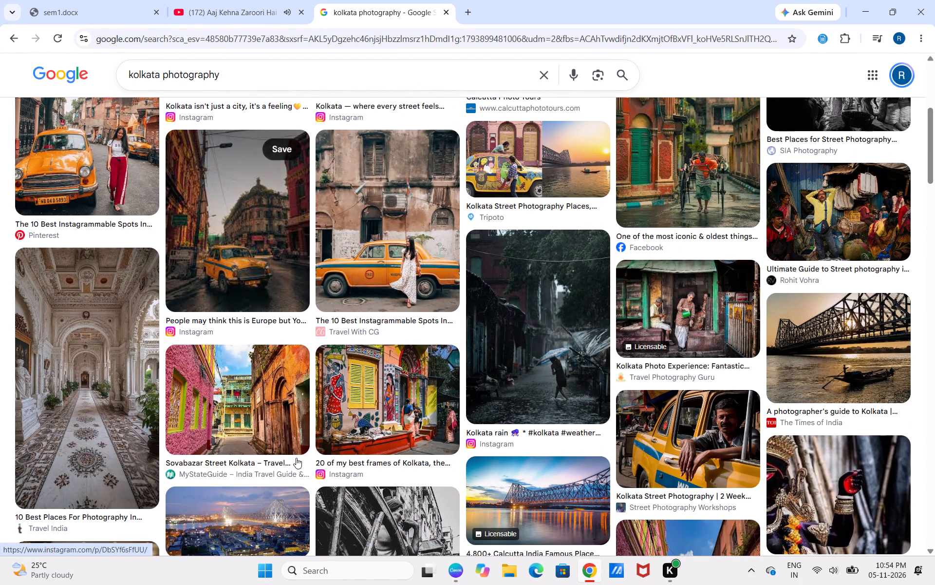
left_click_drag(239, 236, 385, 533)
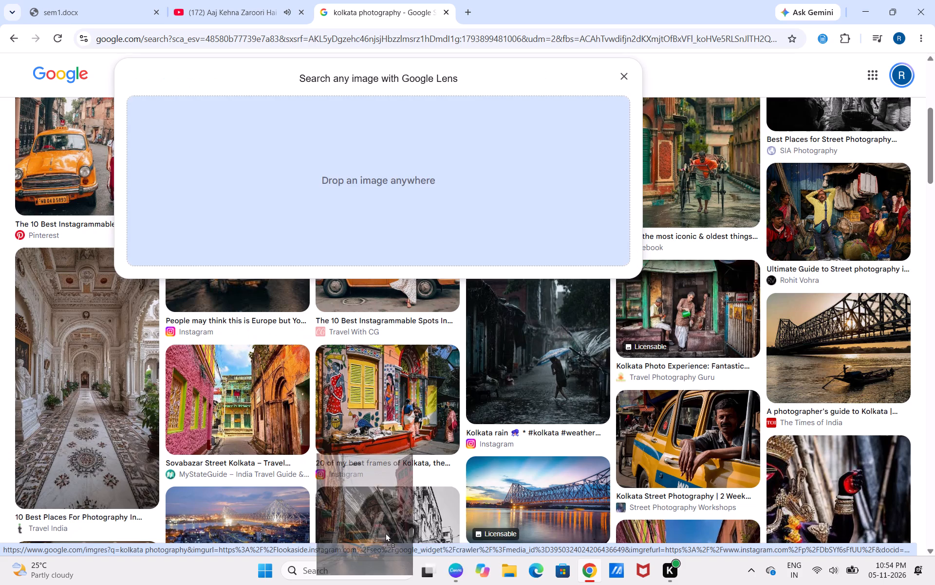
left_click_drag(385, 533, 422, 297)
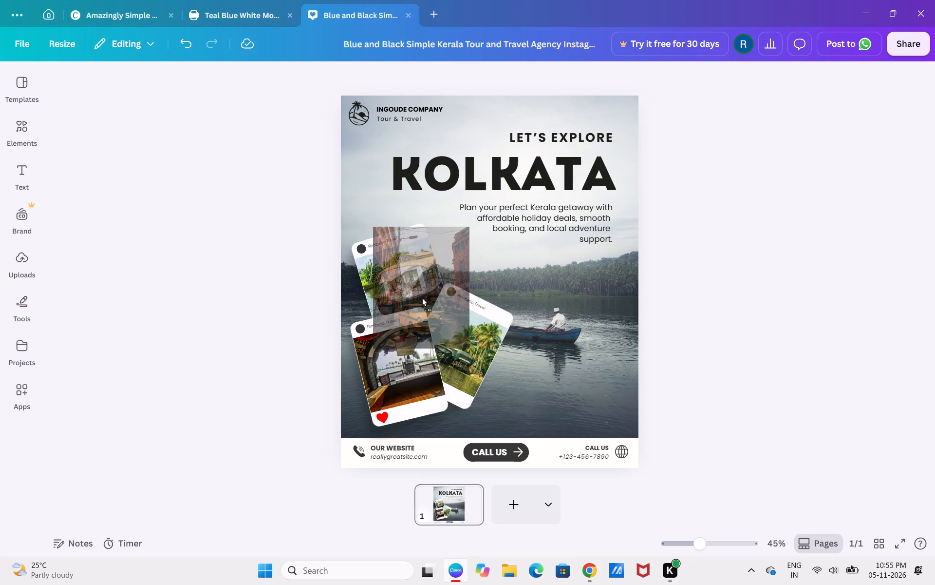
left_click_drag(422, 297, 400, 344)
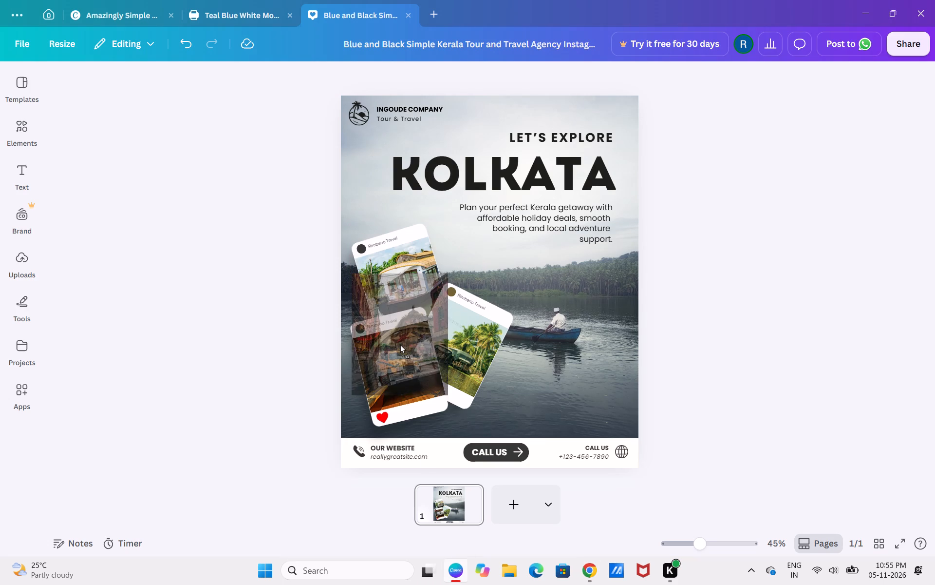
left_click_drag(400, 344, 398, 366)
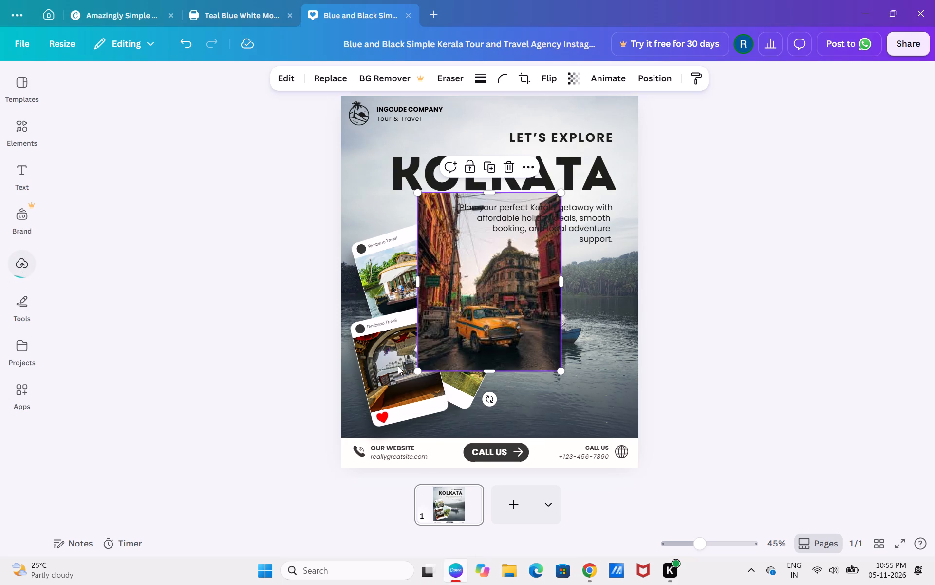
left_click_drag(505, 325, 423, 380)
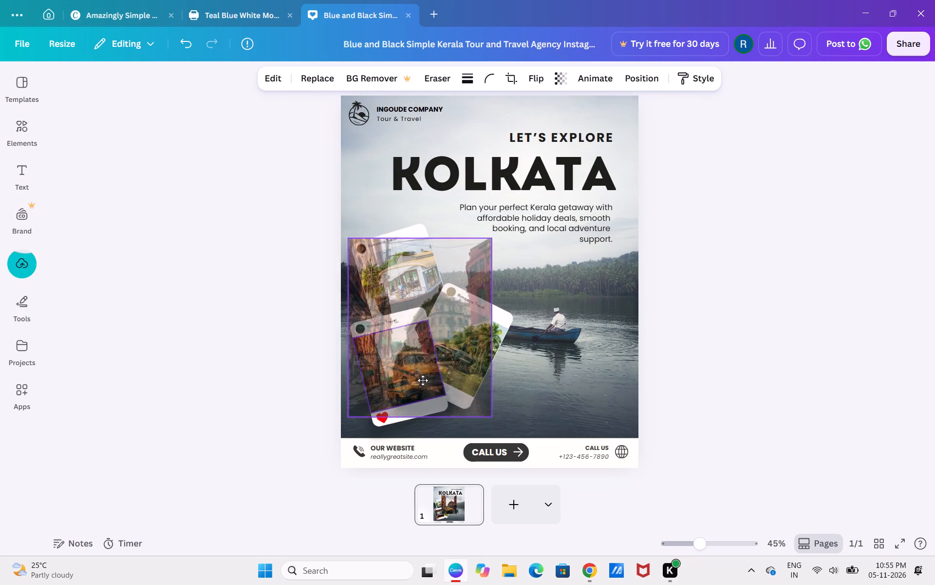
left_click_drag(423, 380, 415, 377)
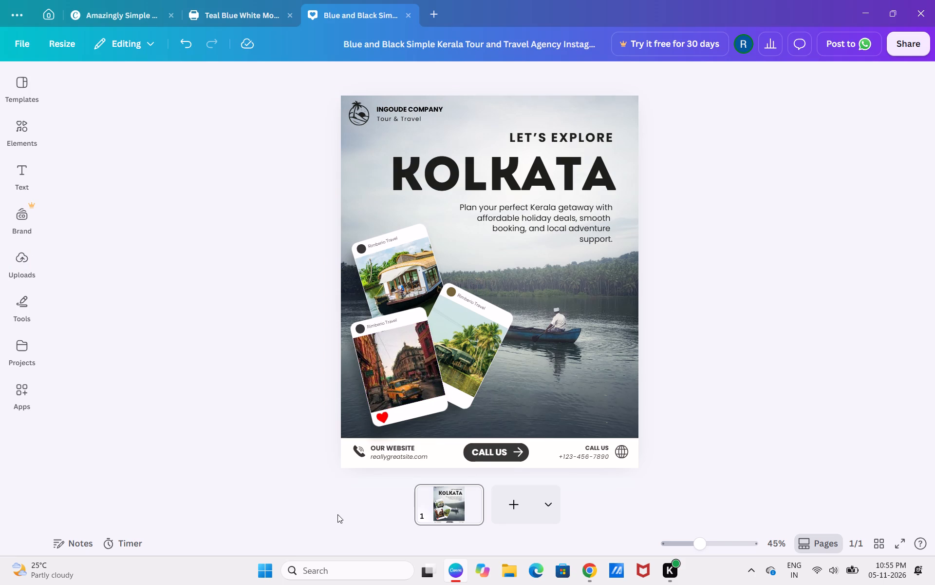
left_click(401, 384)
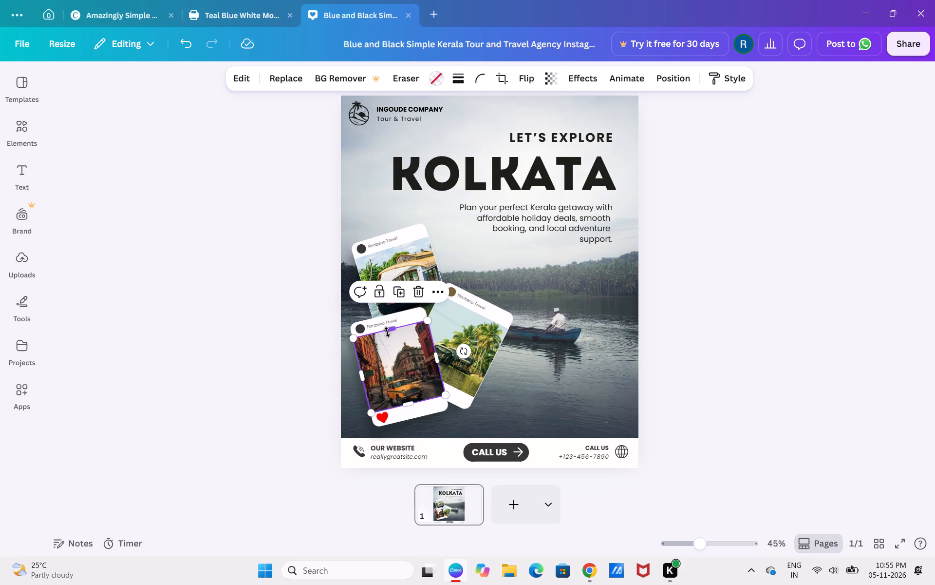
Adjust the taxi photo's crop on the red-heart card to about 279 × 279, fitting it below the card's header, and deselect it.
left_click_drag(390, 332, 392, 360)
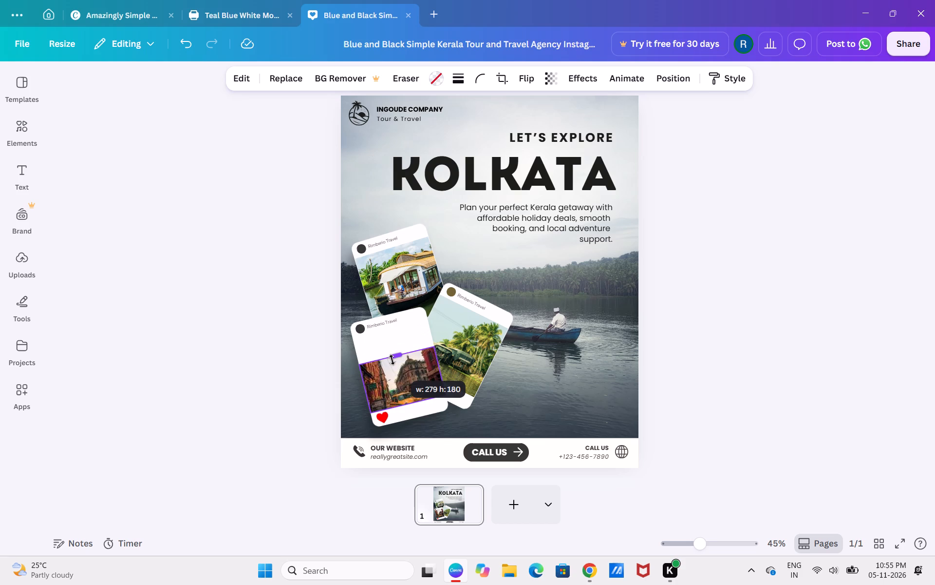
left_click_drag(392, 360, 381, 286)
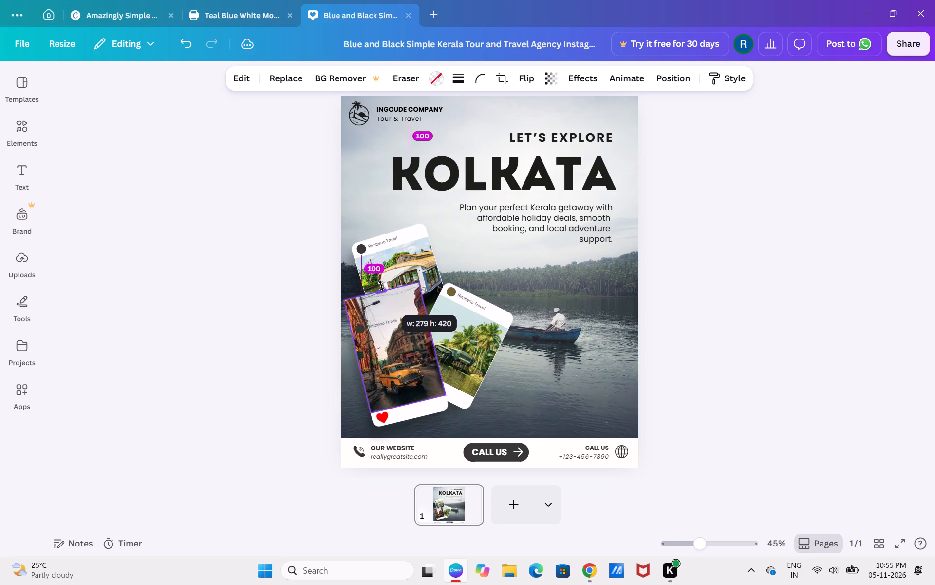
left_click_drag(381, 286, 370, 239)
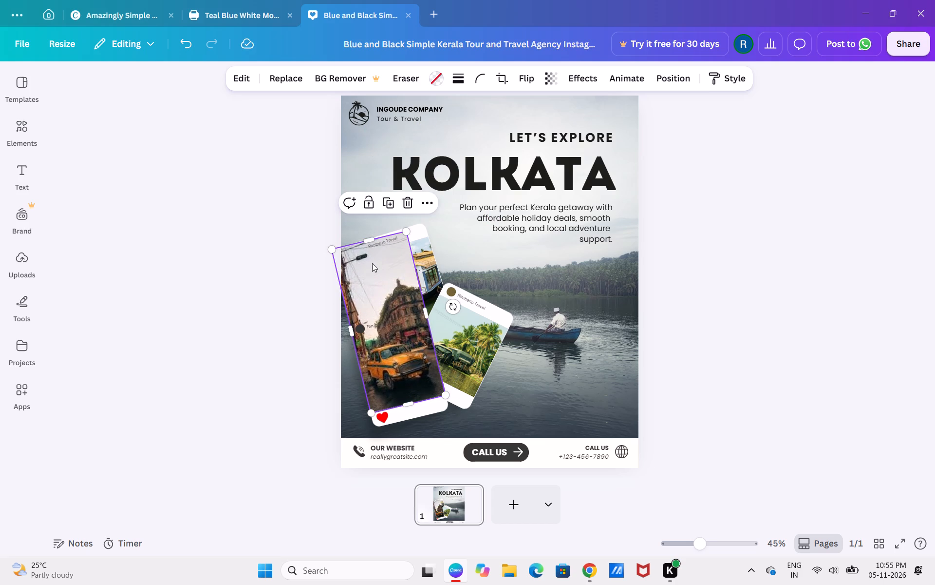
left_click_drag(369, 239, 395, 339)
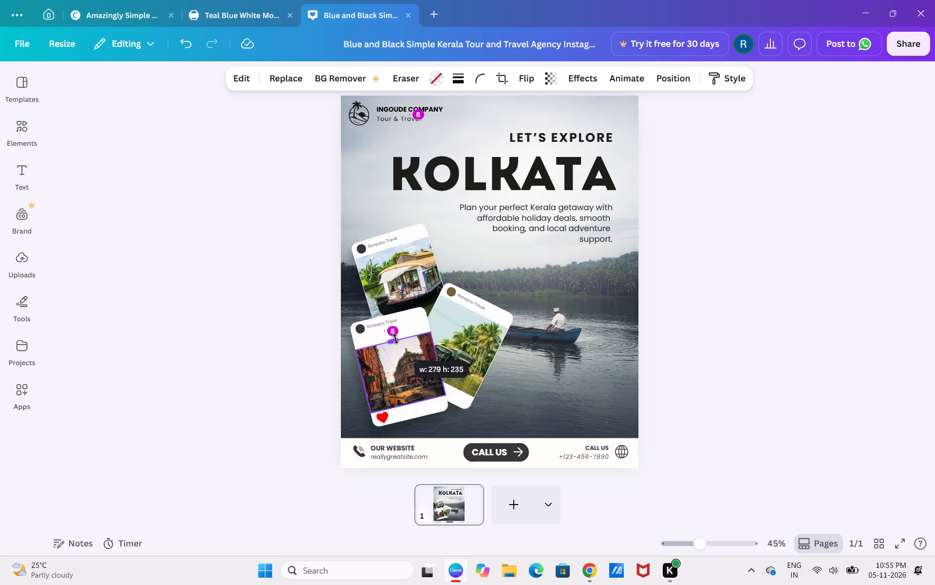
left_click_drag(395, 339, 390, 328)
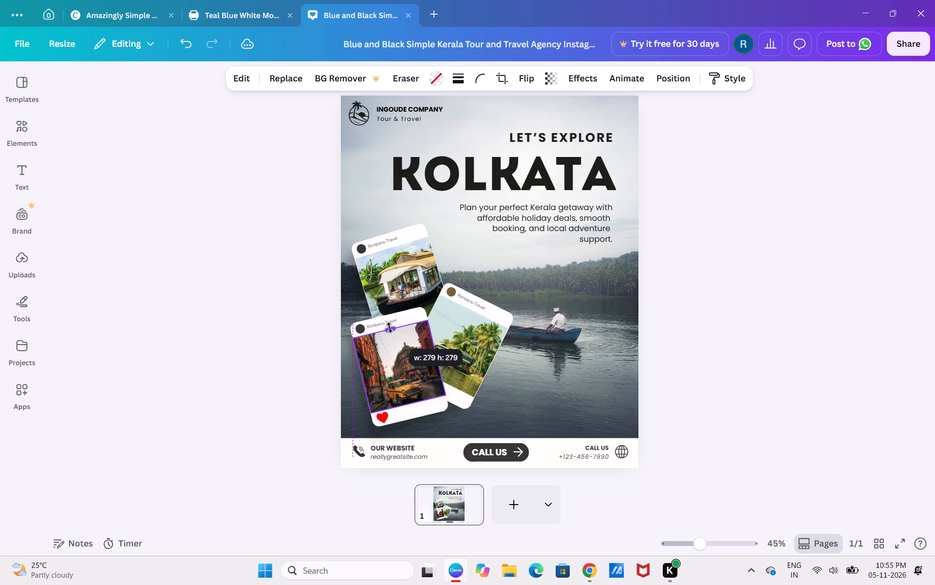
left_click_drag(390, 328, 390, 327)
left_click(272, 363)
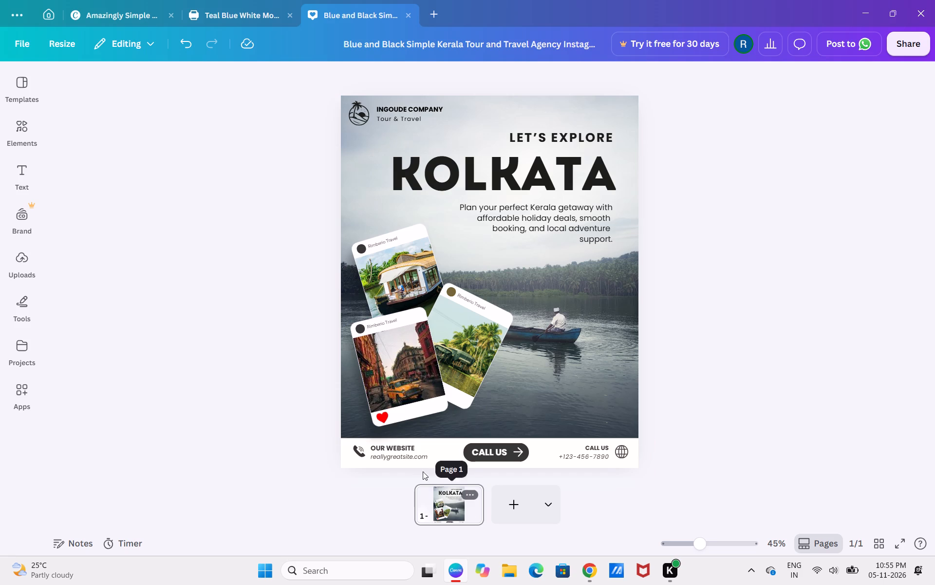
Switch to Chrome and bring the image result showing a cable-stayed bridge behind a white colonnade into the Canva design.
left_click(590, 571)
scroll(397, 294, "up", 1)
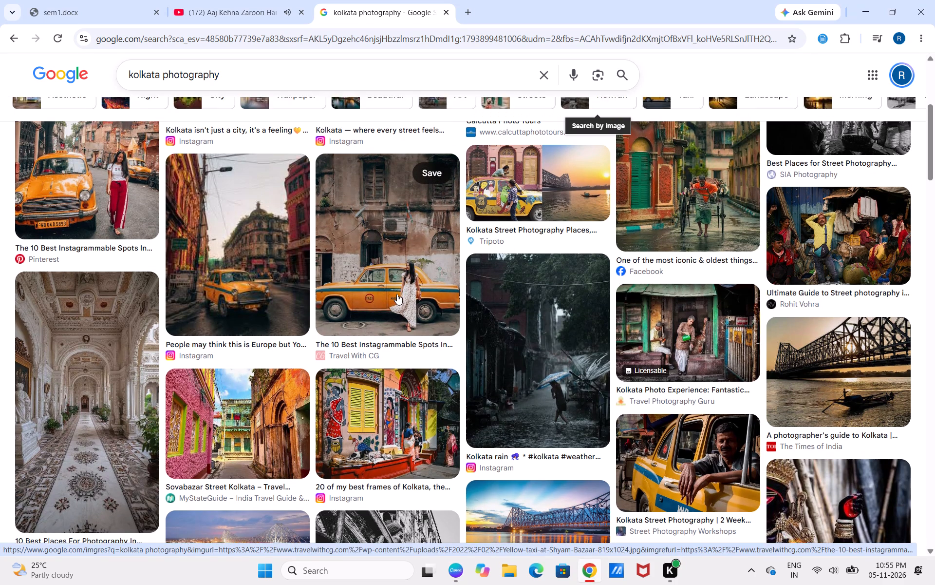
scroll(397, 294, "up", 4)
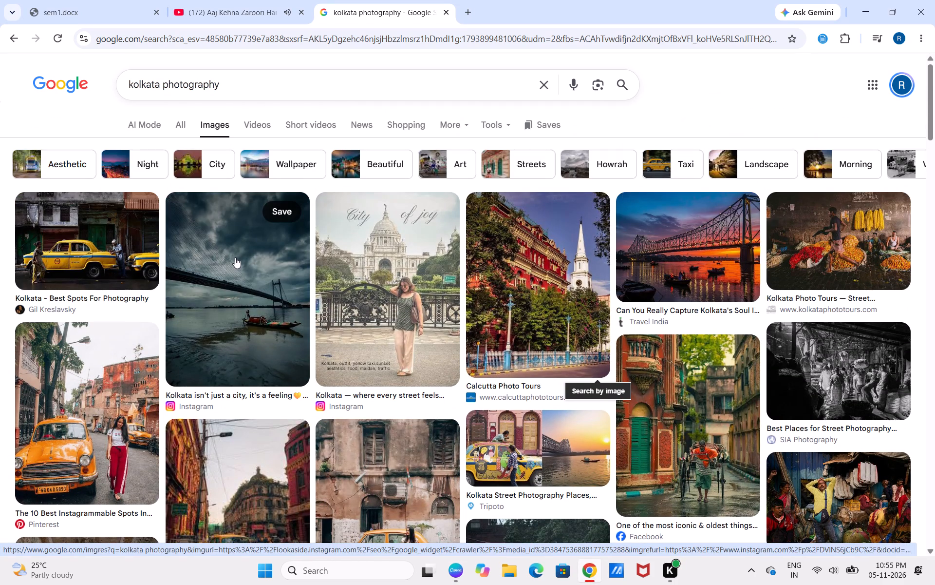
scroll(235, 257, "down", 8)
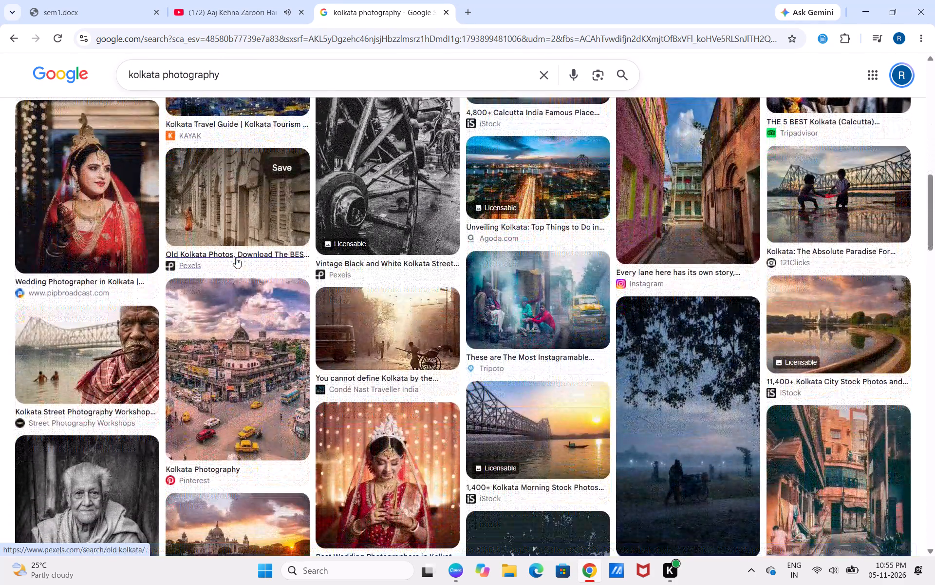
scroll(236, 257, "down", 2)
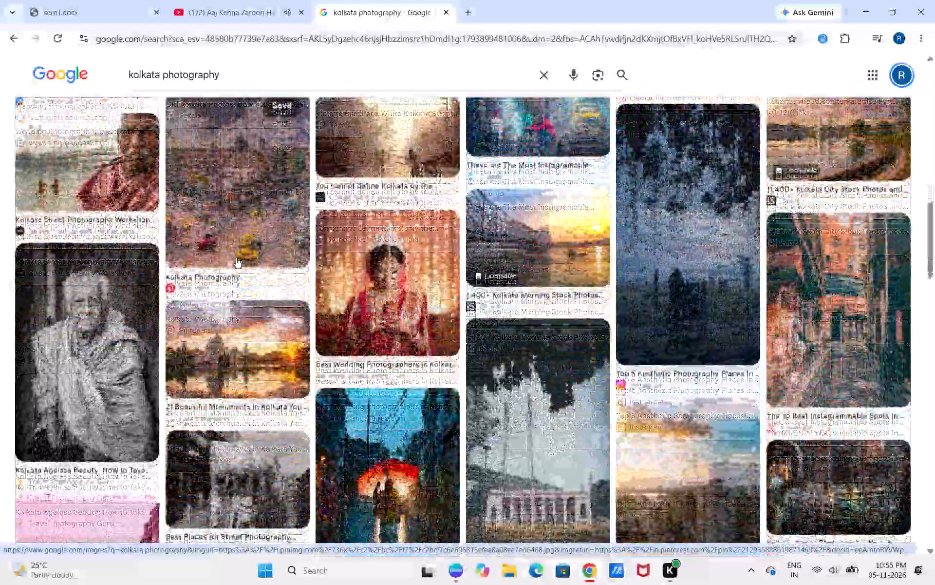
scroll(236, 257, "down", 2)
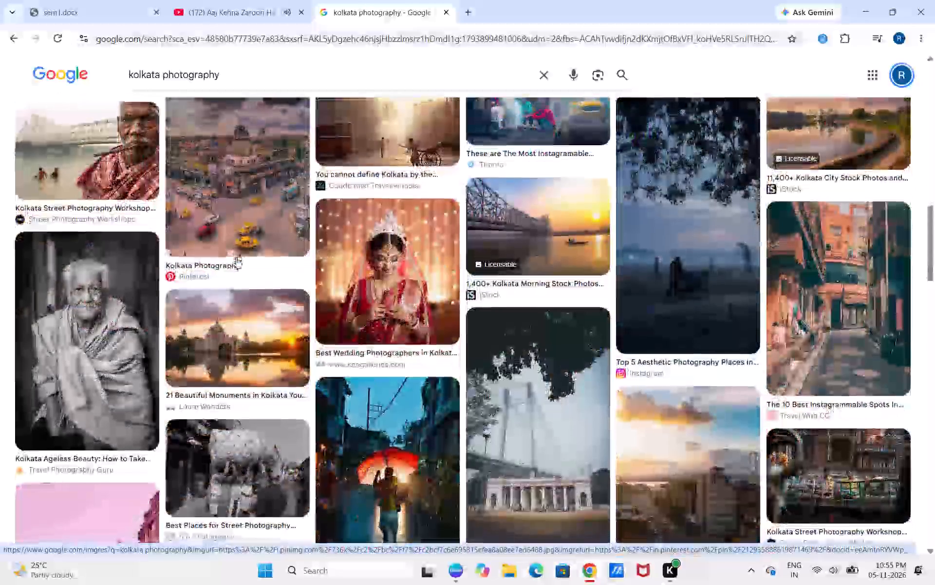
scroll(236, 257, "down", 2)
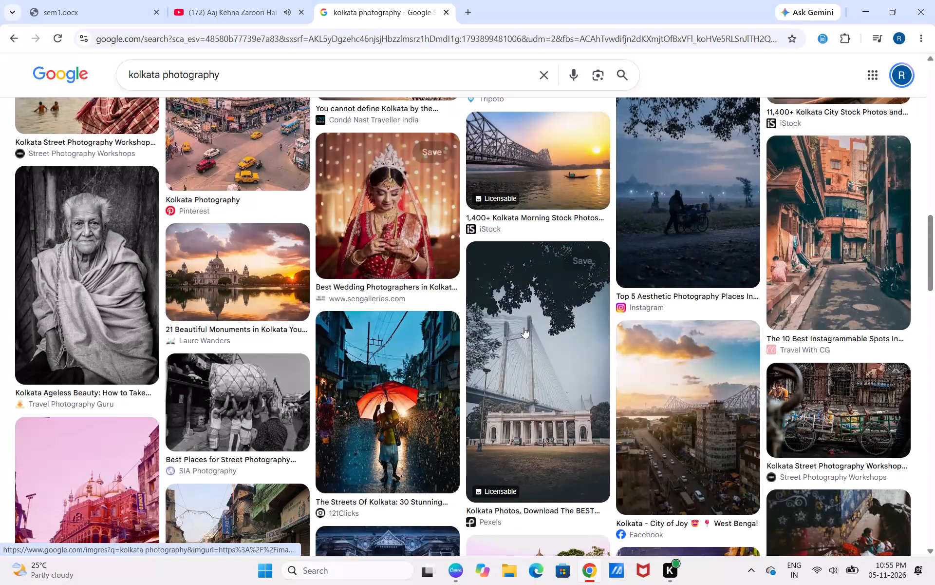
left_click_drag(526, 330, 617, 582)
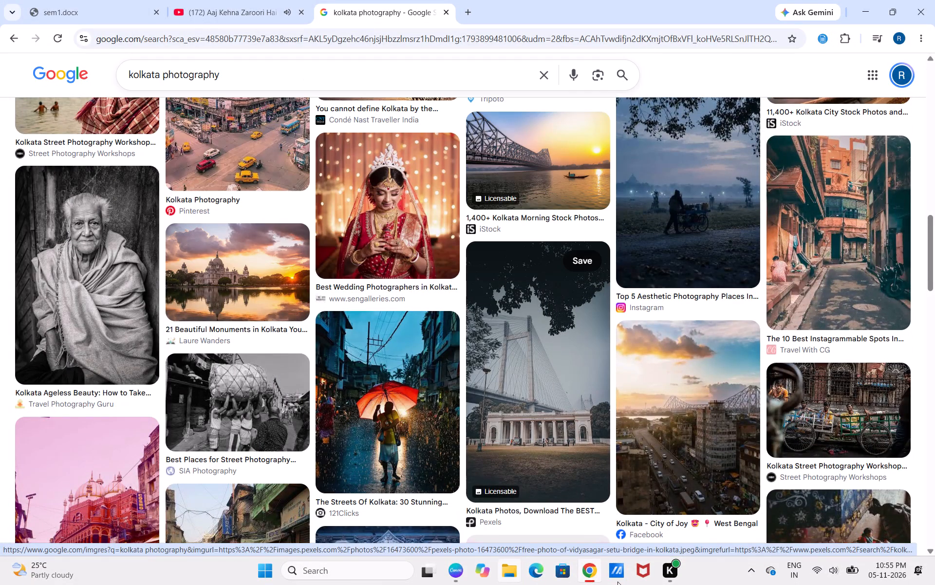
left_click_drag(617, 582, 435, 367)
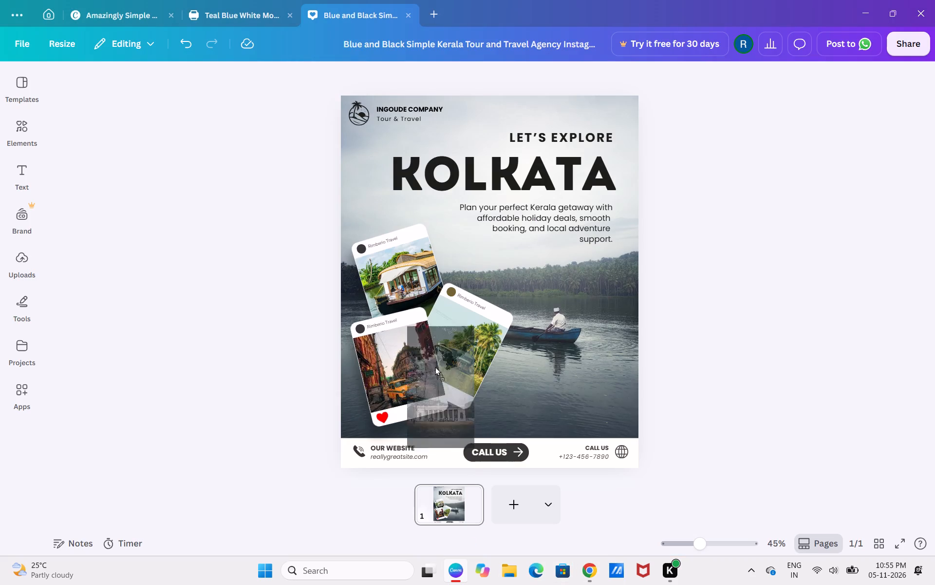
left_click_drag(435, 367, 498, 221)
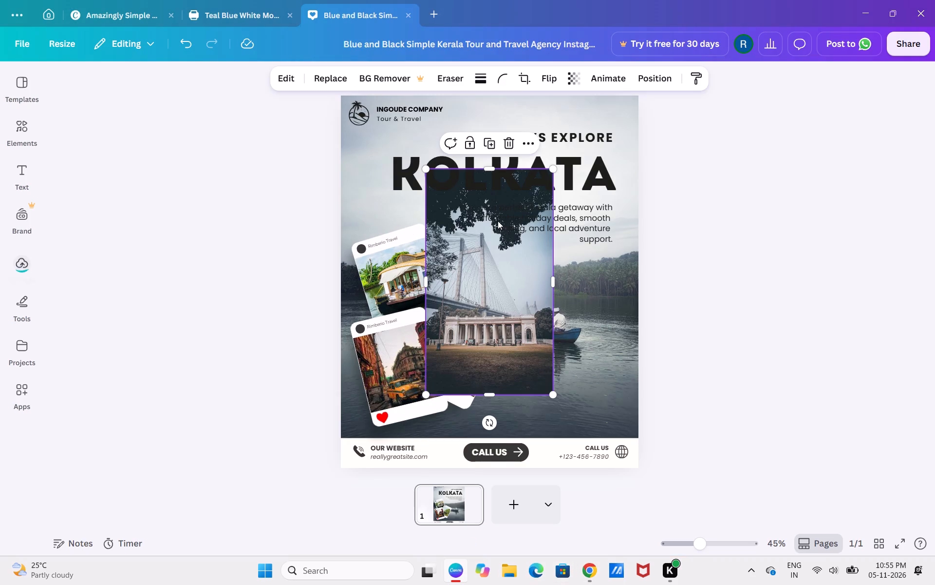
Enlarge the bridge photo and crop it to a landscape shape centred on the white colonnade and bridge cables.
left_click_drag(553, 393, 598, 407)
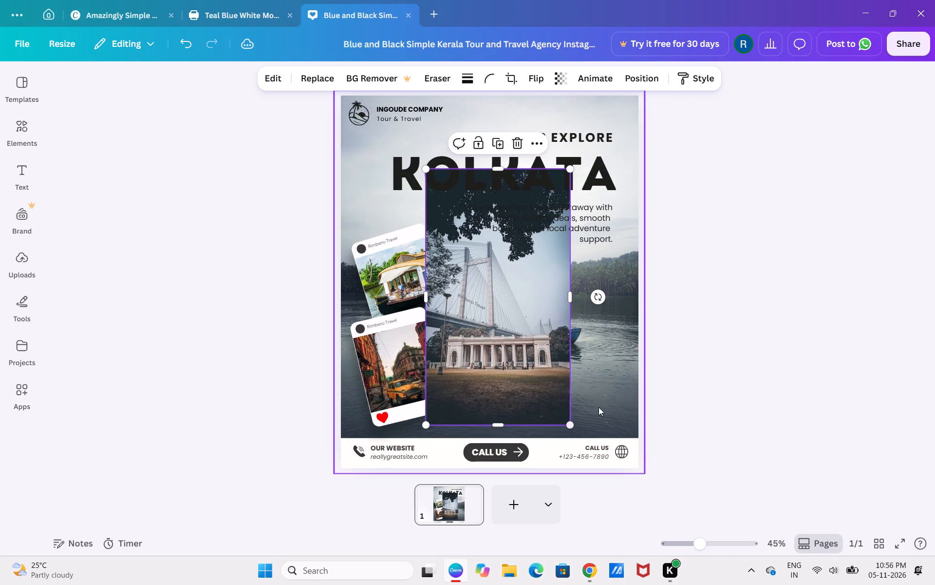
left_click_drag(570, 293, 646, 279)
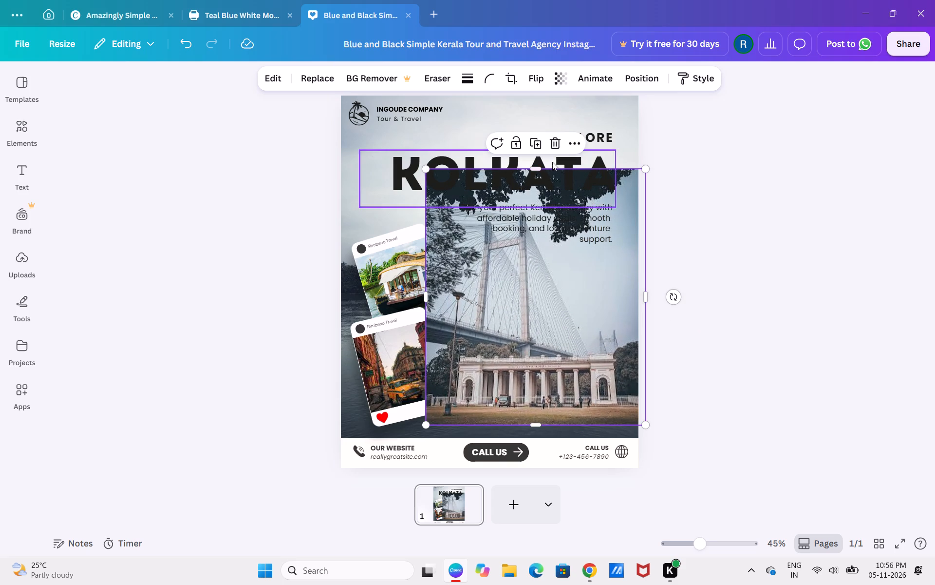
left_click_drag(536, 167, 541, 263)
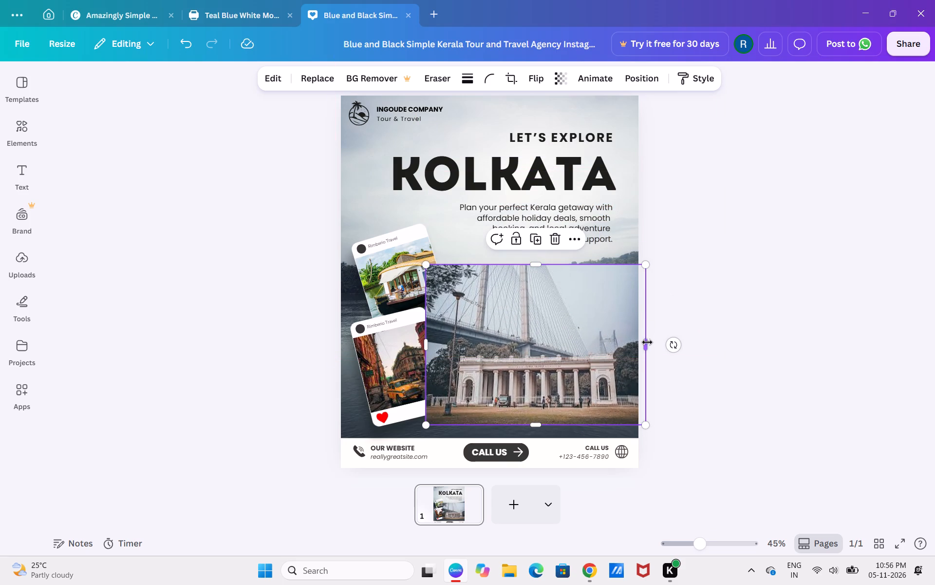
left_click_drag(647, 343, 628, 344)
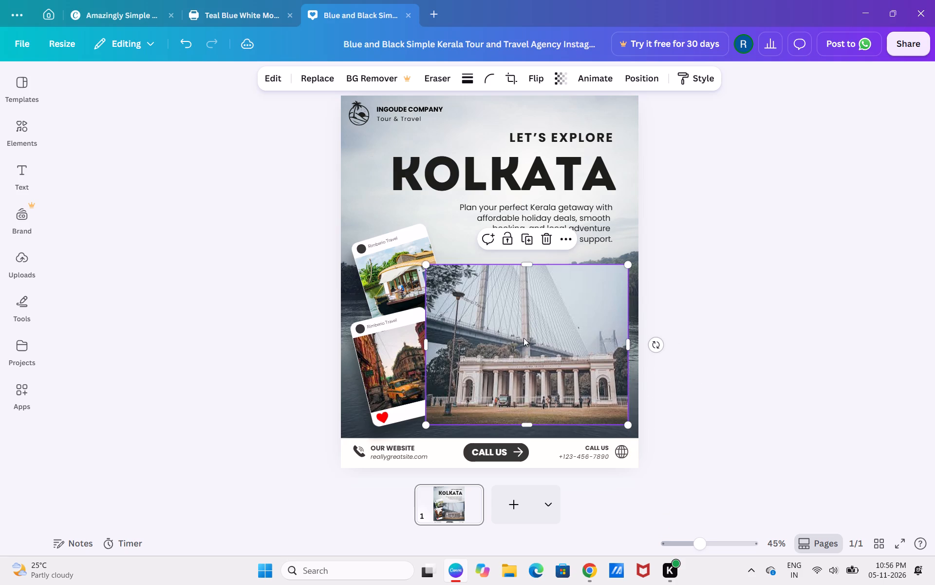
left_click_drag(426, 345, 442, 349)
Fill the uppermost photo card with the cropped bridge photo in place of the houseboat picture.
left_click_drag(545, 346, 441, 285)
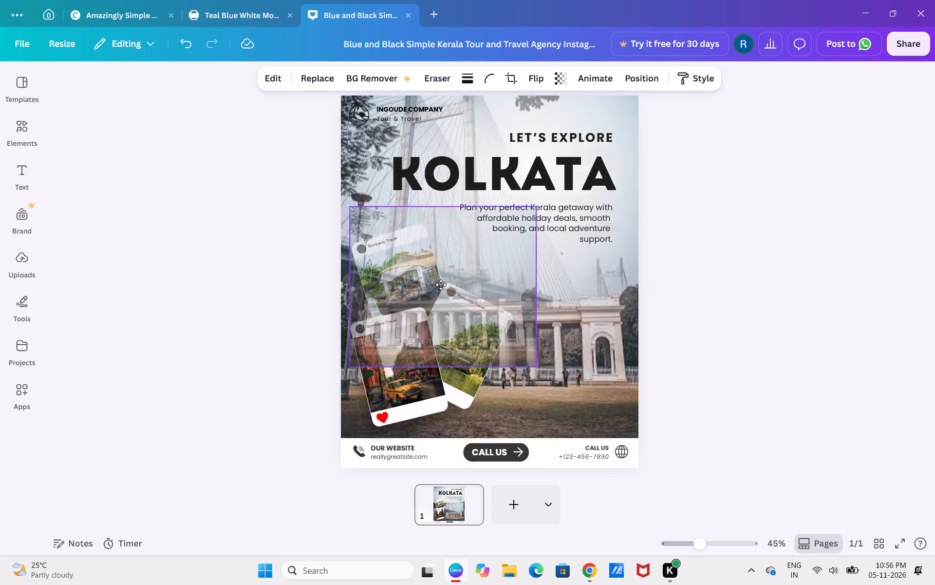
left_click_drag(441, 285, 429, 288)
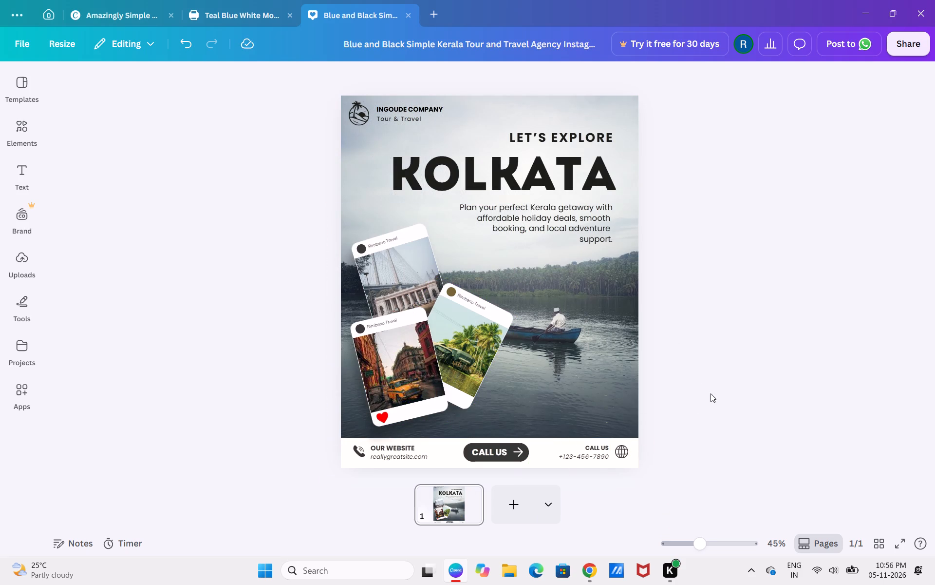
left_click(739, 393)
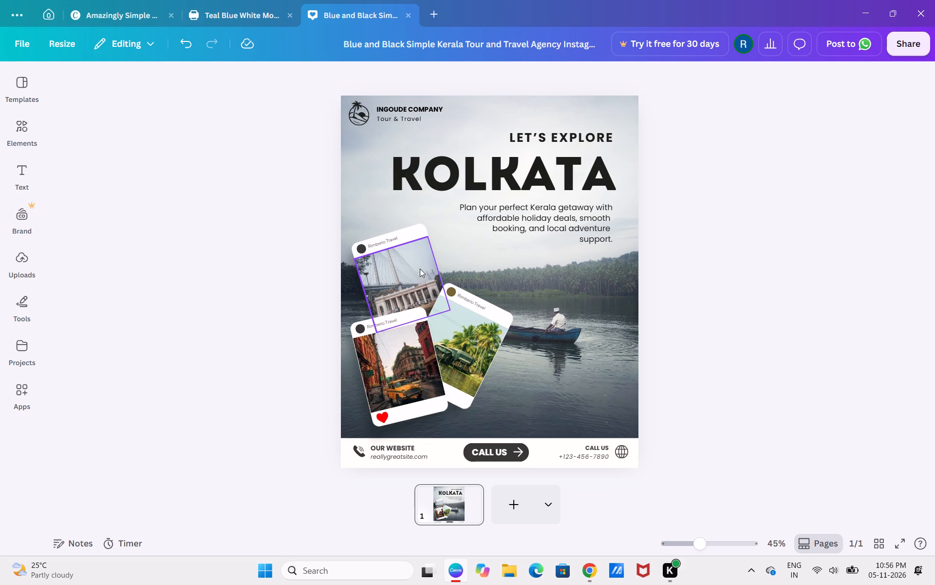
Empty the uppermost photo card by moving its photo off the page.
left_click_drag(420, 269, 861, 276)
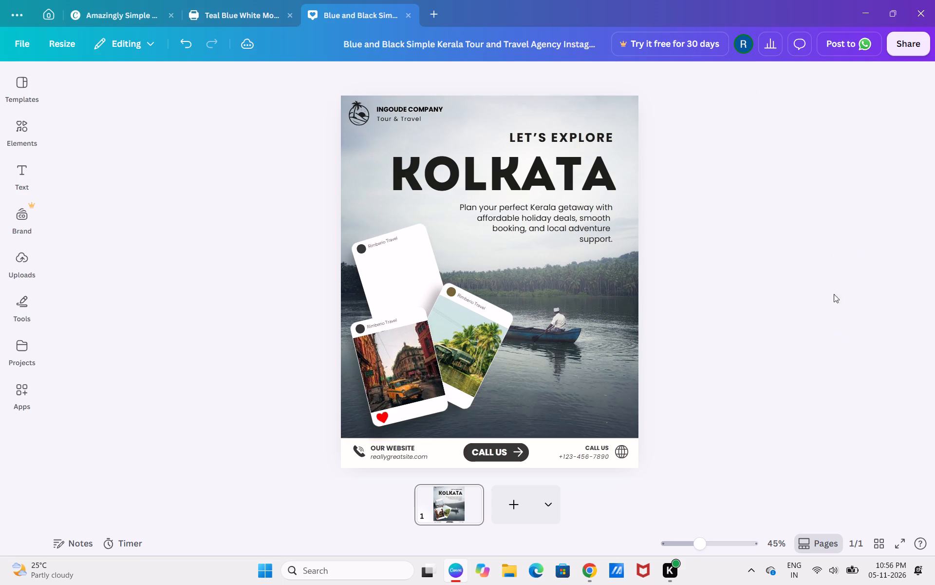
Switch to Chrome and browse the Kolkata photography image results for another photo for the uppermost card.
left_click(592, 564)
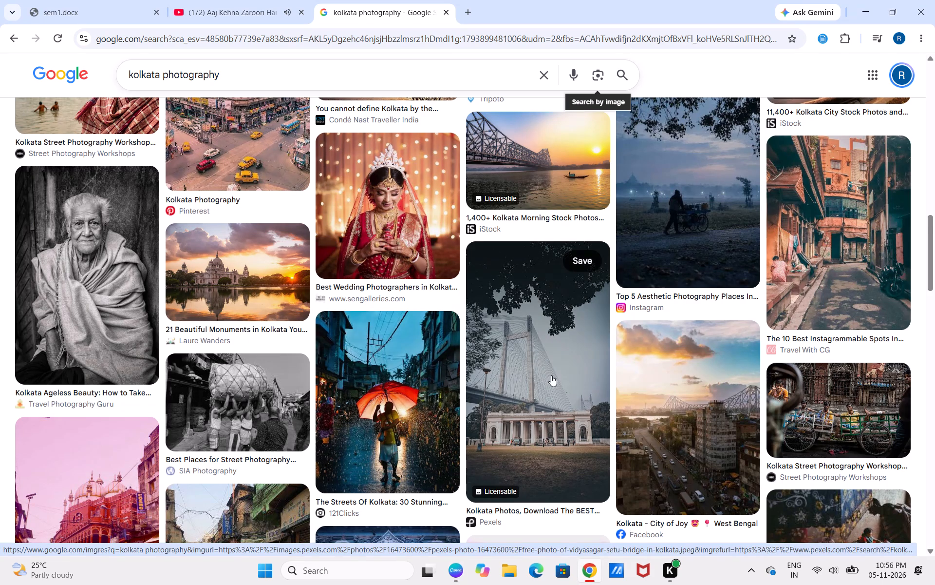
left_click(551, 375)
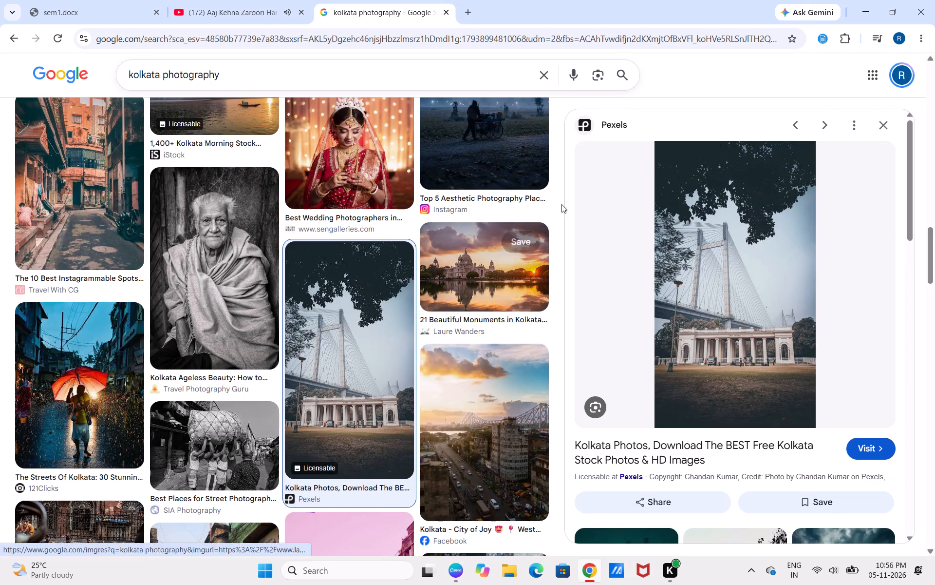
left_click(879, 126)
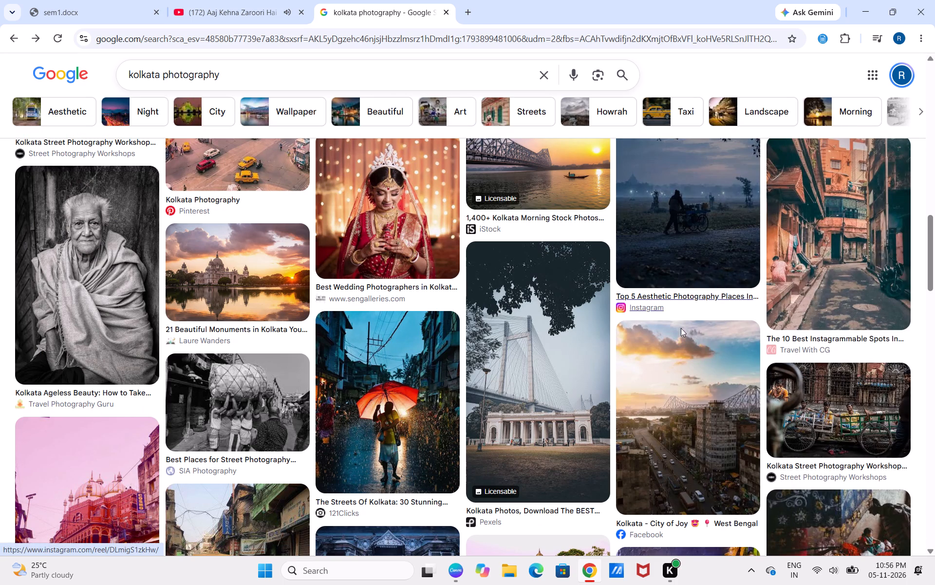
scroll(522, 398, "right", 1)
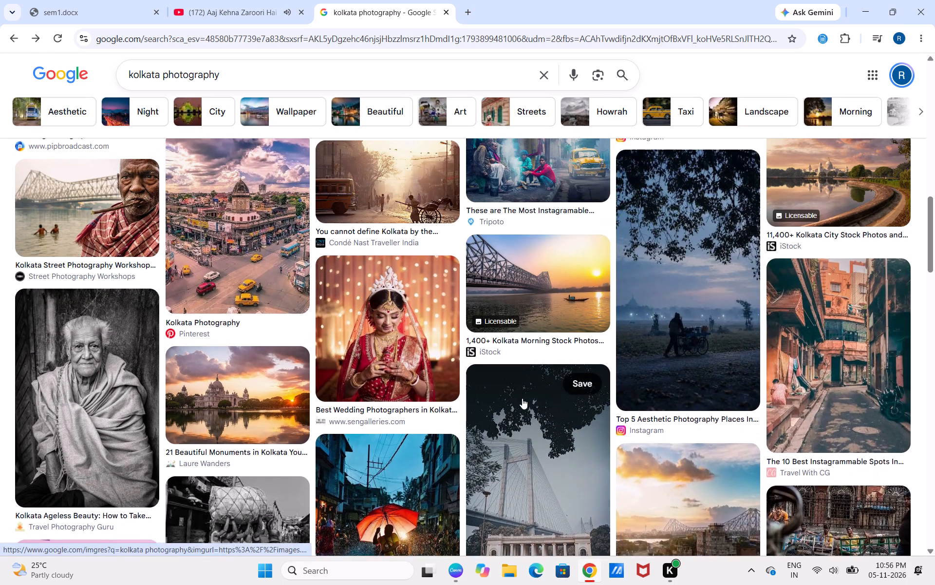
scroll(522, 398, "right", 1)
scroll(522, 398, "down", 1)
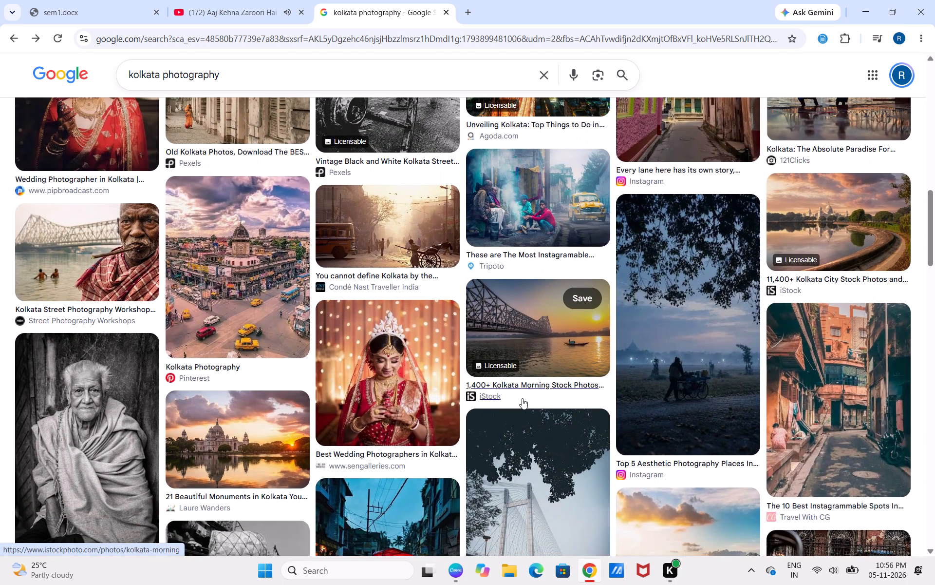
scroll(522, 398, "down", 2)
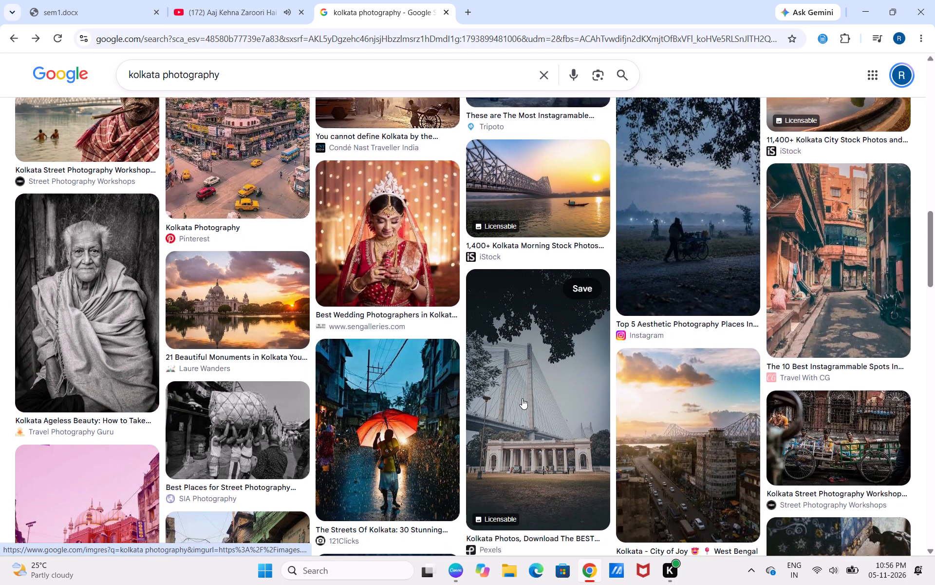
scroll(522, 398, "down", 7)
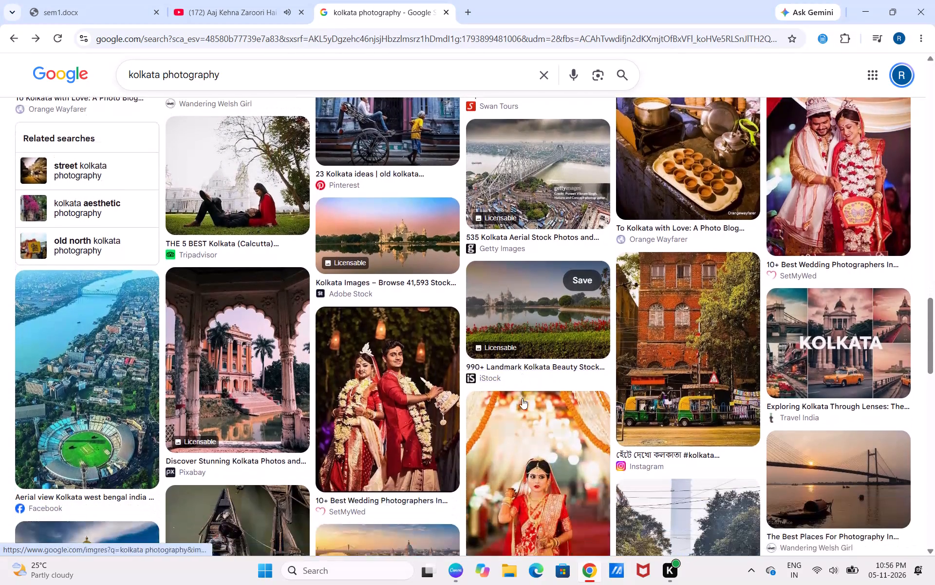
scroll(522, 398, "down", 7)
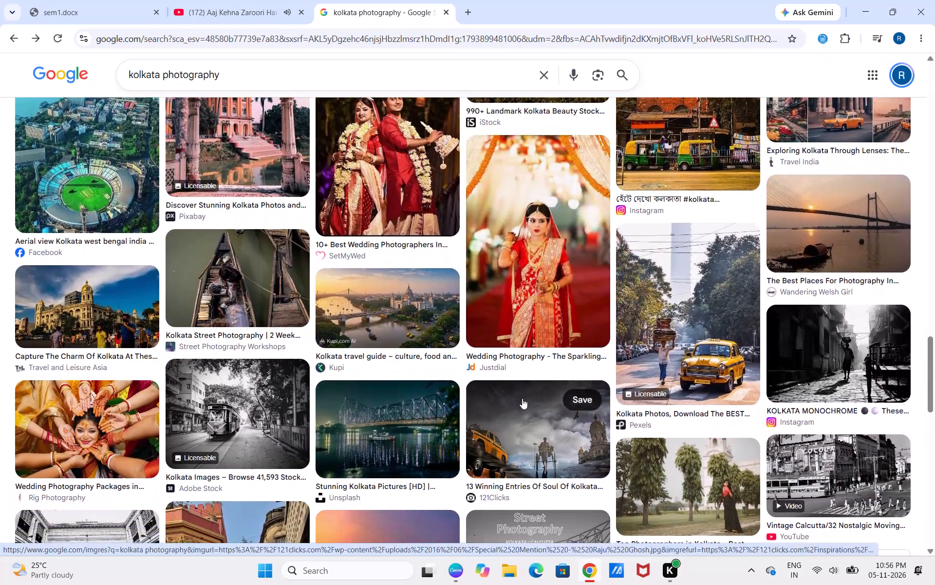
scroll(522, 398, "down", 7)
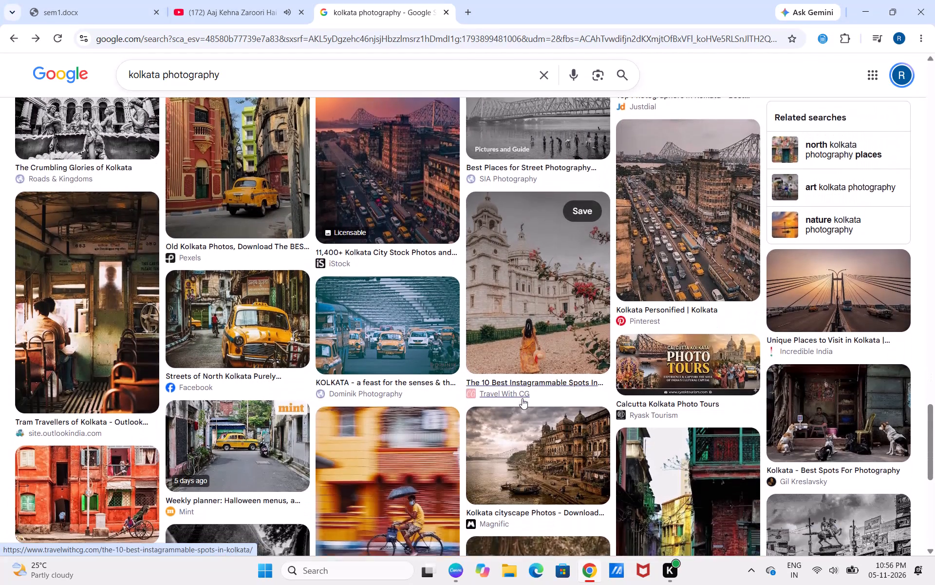
scroll(522, 398, "down", 5)
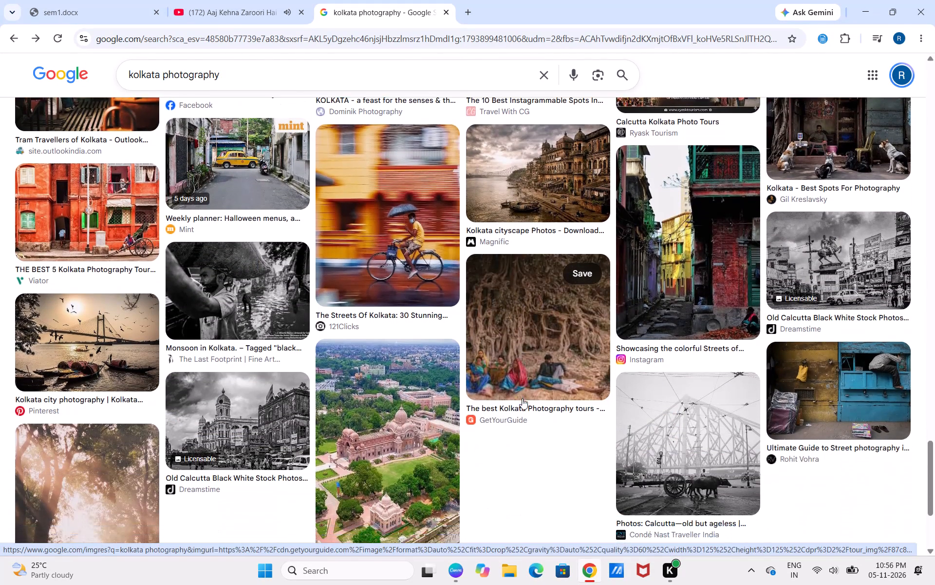
scroll(522, 398, "down", 1)
scroll(522, 398, "up", 1)
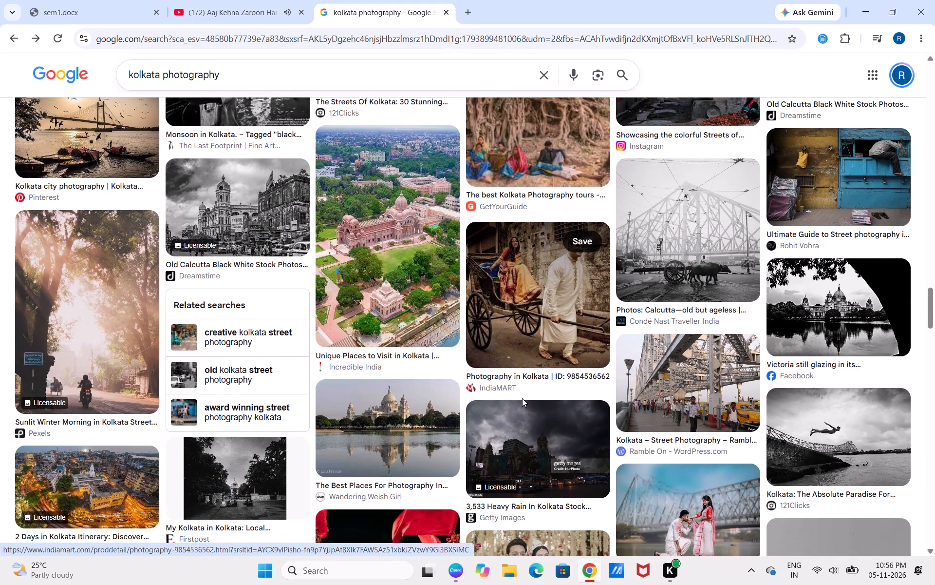
scroll(522, 398, "up", 8)
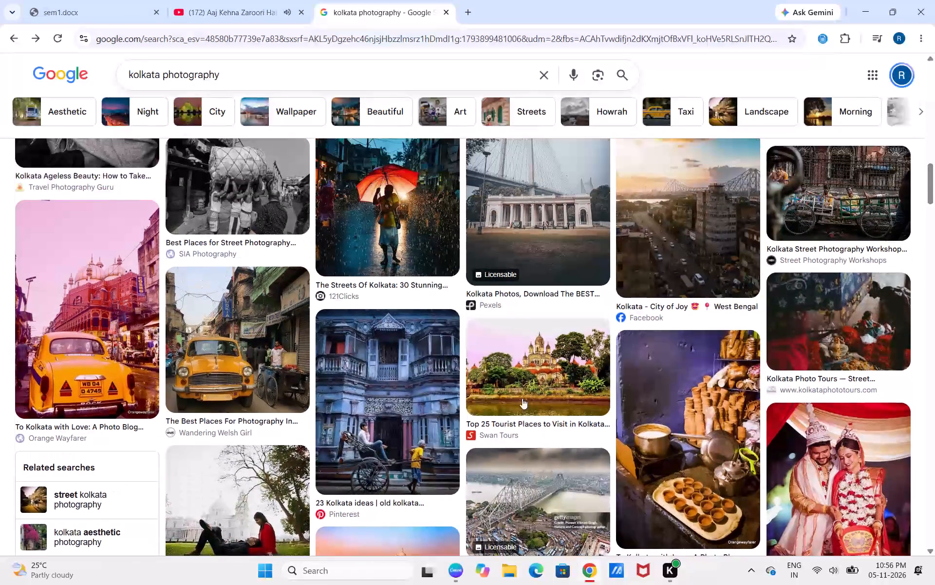
scroll(522, 398, "up", 12)
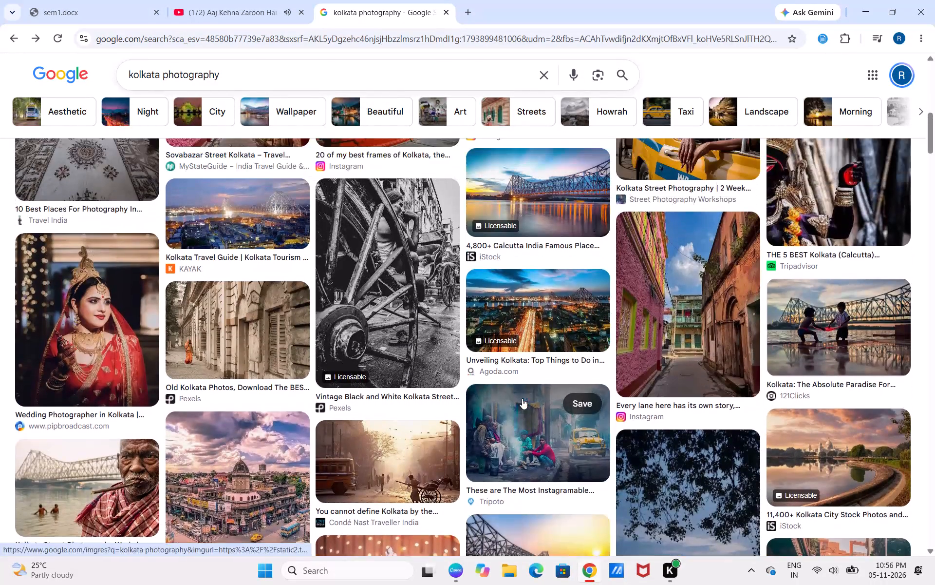
scroll(522, 398, "up", 4)
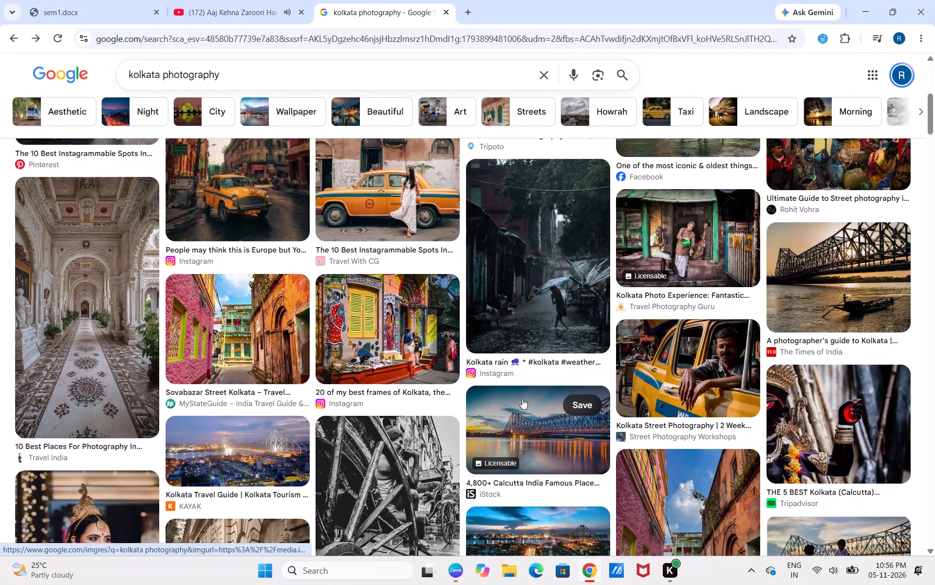
scroll(522, 398, "up", 2)
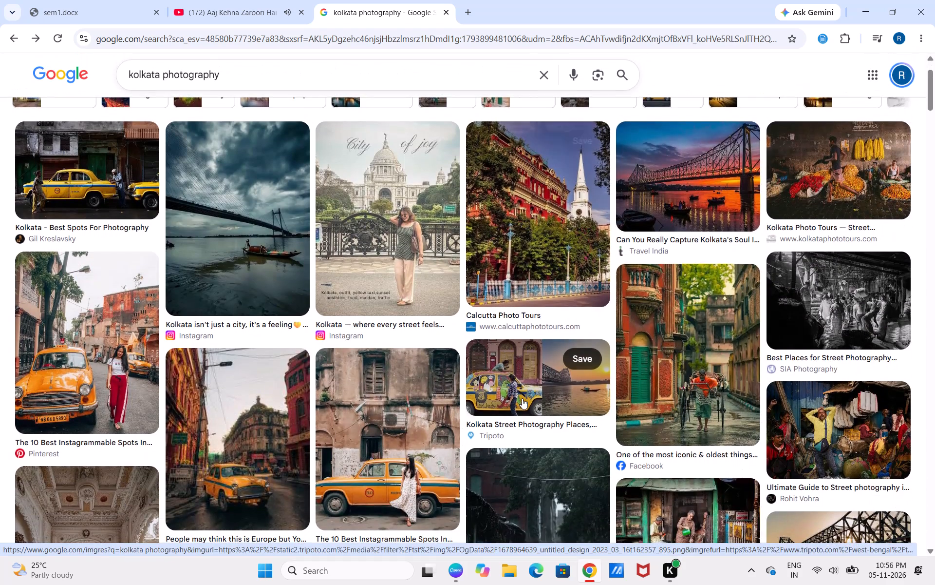
scroll(522, 398, "up", 2)
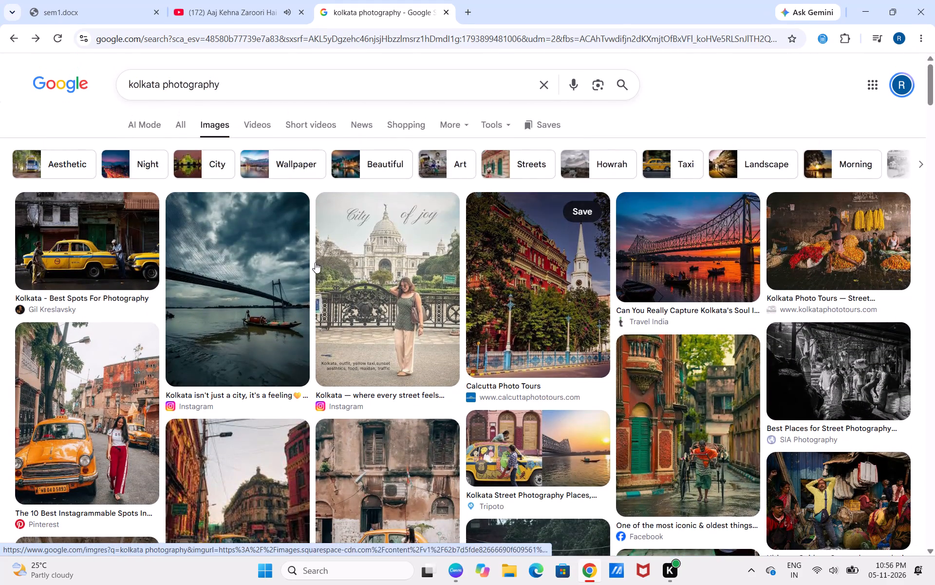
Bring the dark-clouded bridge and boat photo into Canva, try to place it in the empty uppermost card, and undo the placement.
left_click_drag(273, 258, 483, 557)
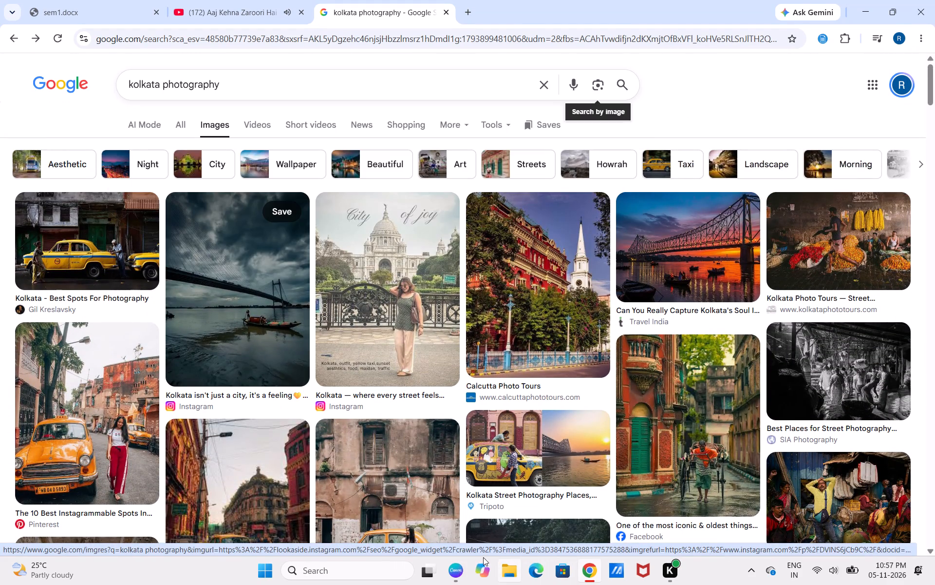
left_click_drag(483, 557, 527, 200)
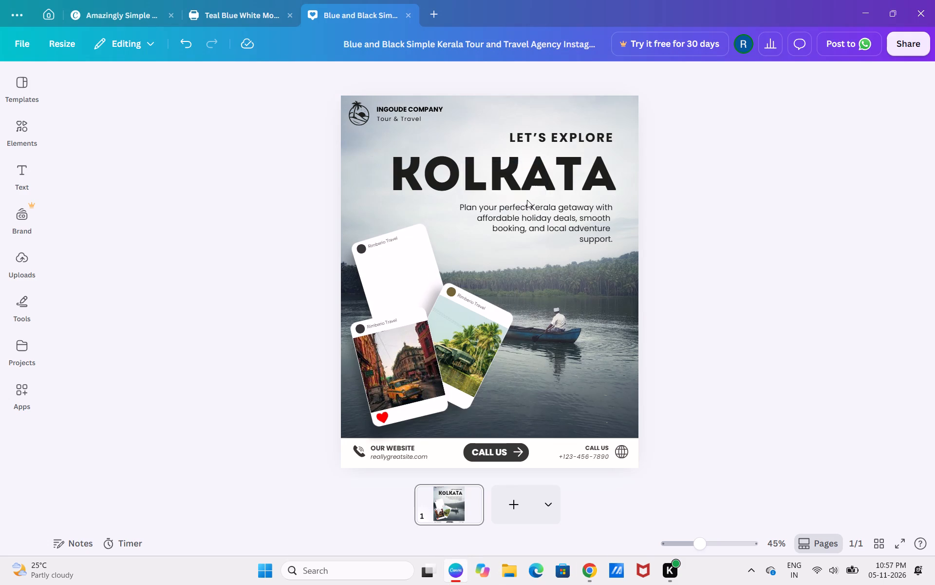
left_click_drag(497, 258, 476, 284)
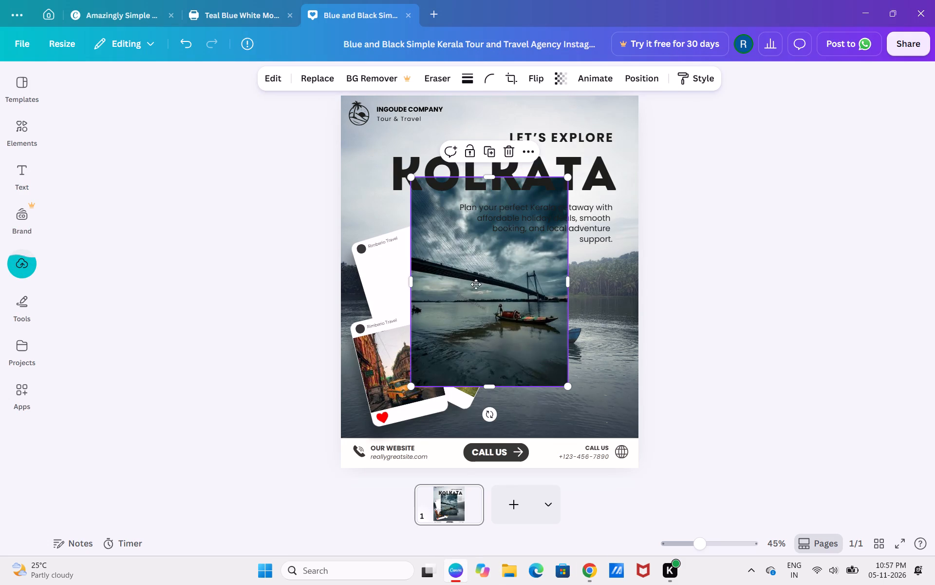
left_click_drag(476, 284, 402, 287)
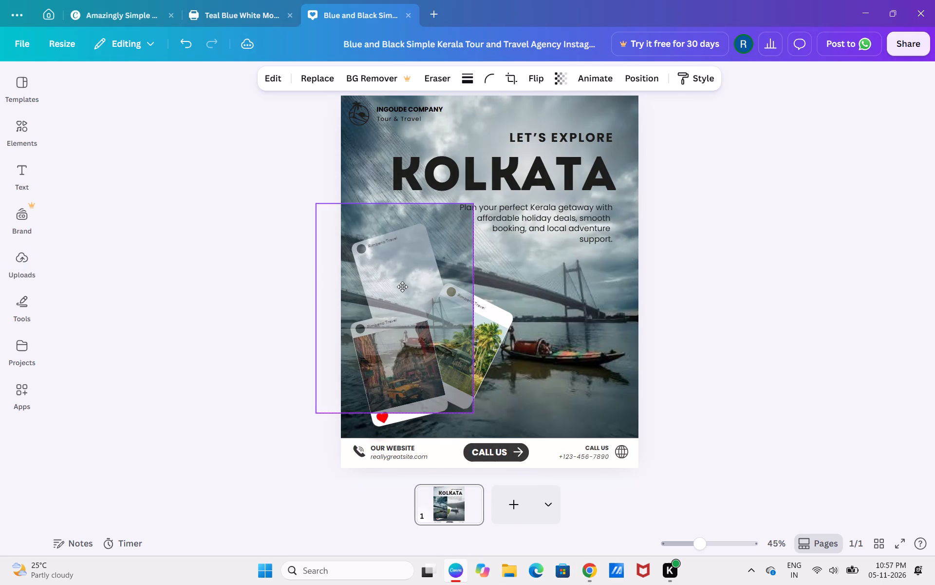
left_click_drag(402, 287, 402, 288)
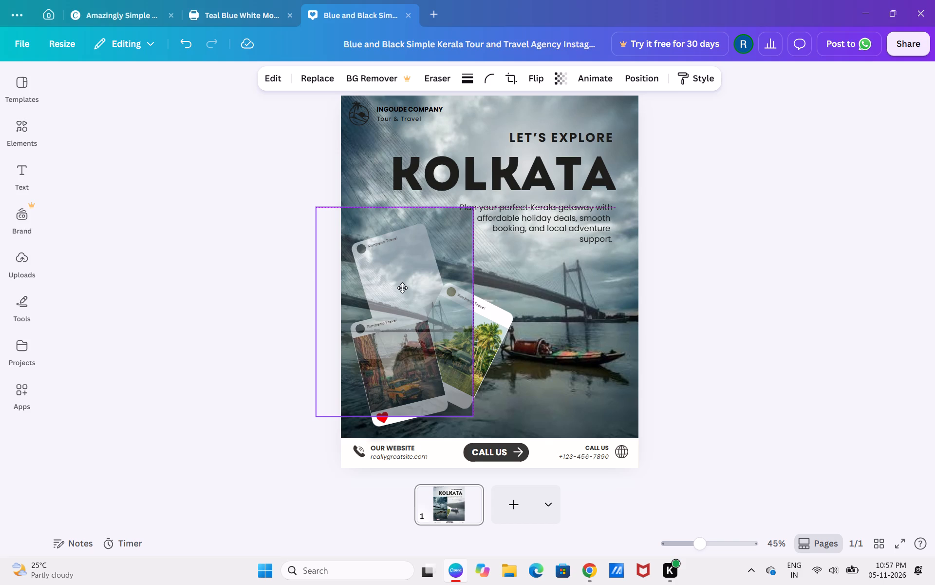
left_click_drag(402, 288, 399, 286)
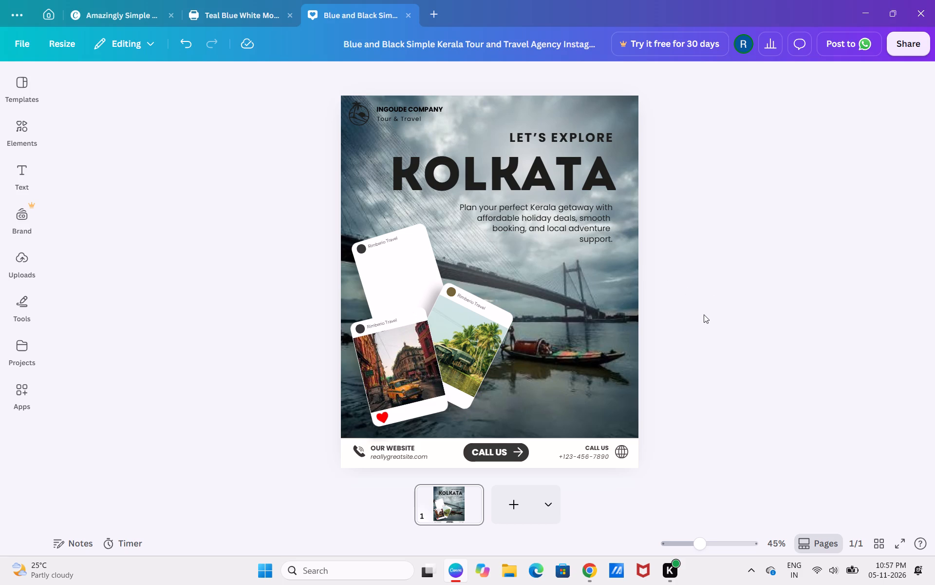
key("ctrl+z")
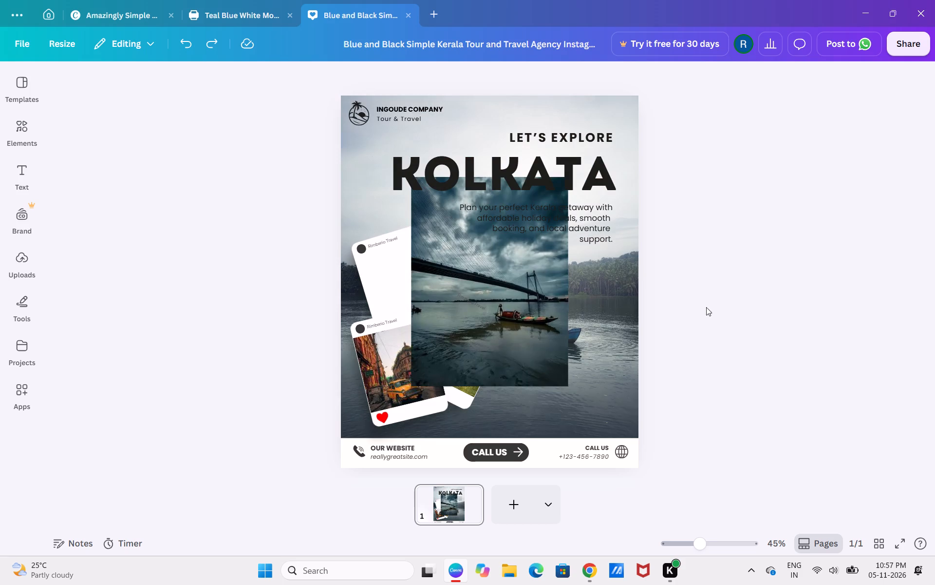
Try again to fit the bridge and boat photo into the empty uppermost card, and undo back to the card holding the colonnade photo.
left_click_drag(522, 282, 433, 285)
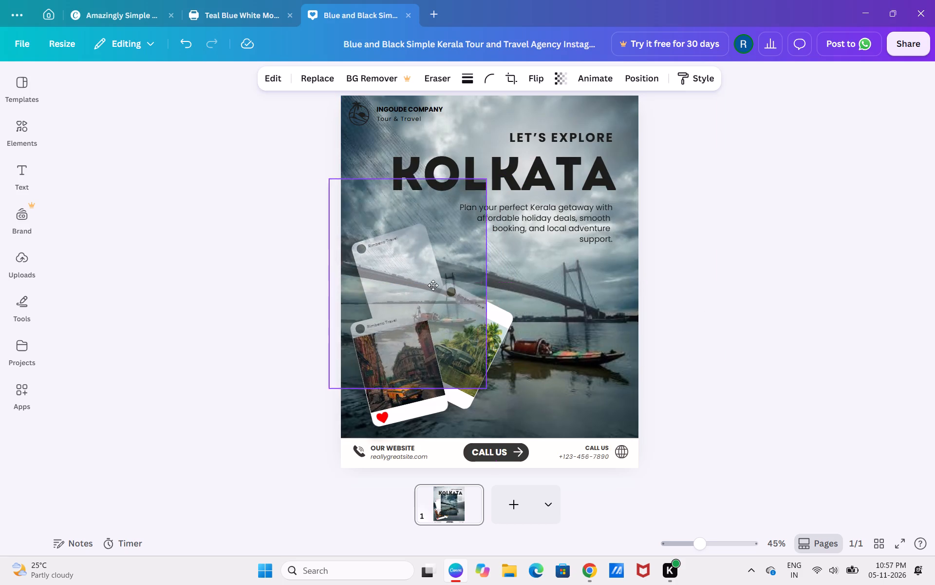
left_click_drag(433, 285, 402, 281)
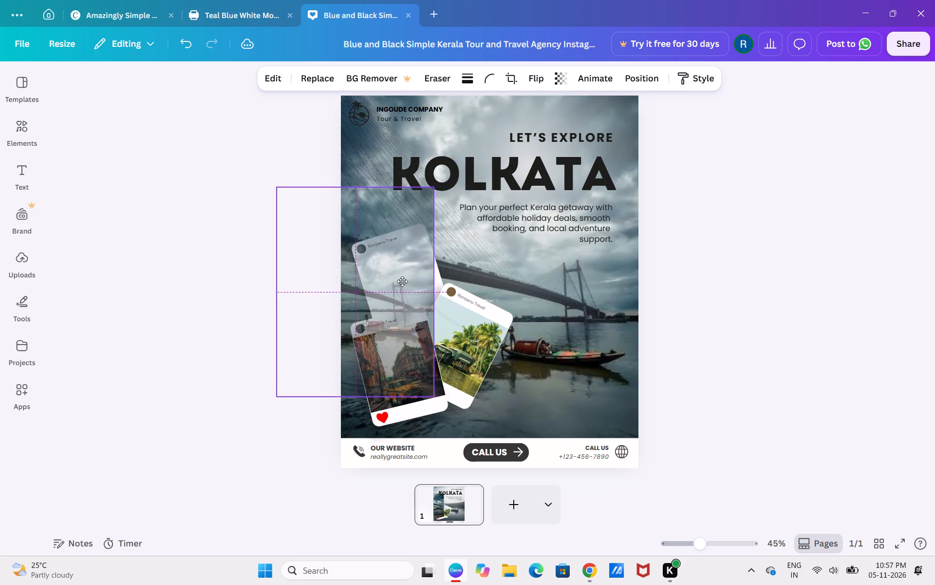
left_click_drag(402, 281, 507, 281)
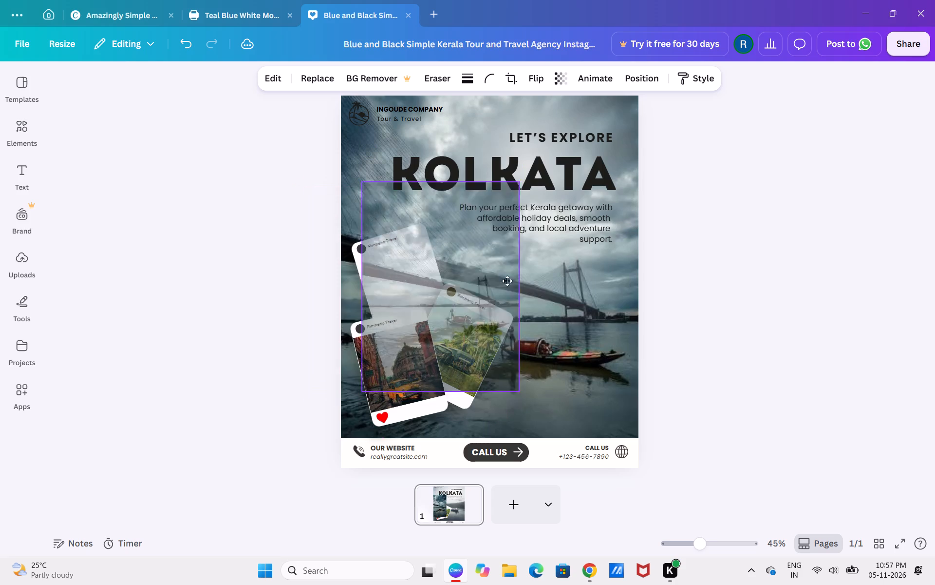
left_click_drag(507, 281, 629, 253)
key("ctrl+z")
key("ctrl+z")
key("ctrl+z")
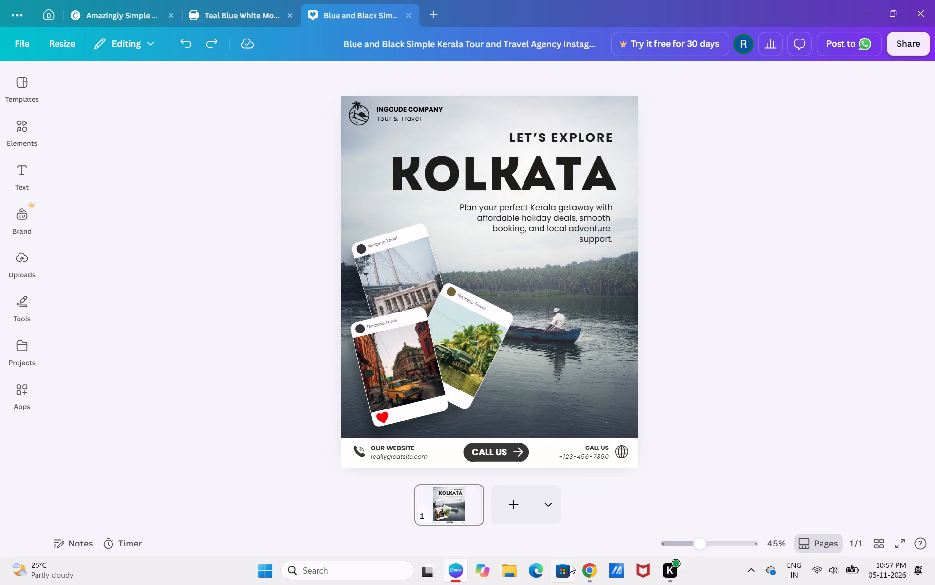
Bring the dark-clouded bridge and boat photo from Chrome into Canva and replace the uppermost card's colonnade photo with it.
left_click(584, 566)
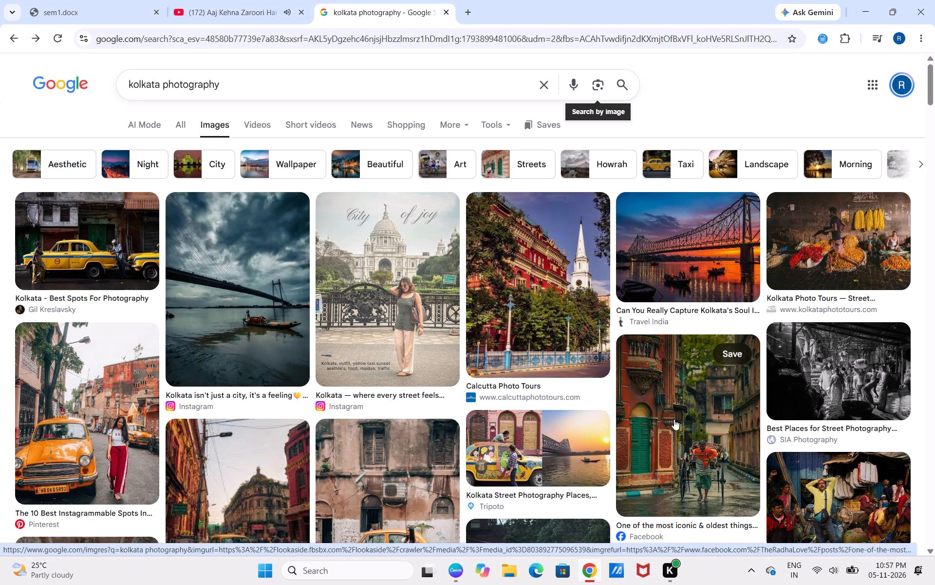
left_click_drag(277, 317, 466, 538)
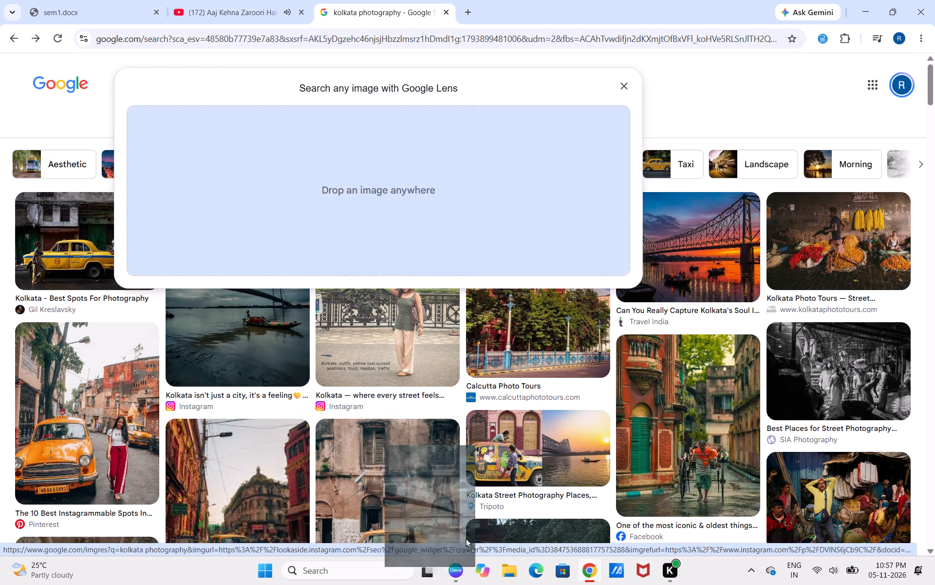
left_click_drag(466, 538, 393, 293)
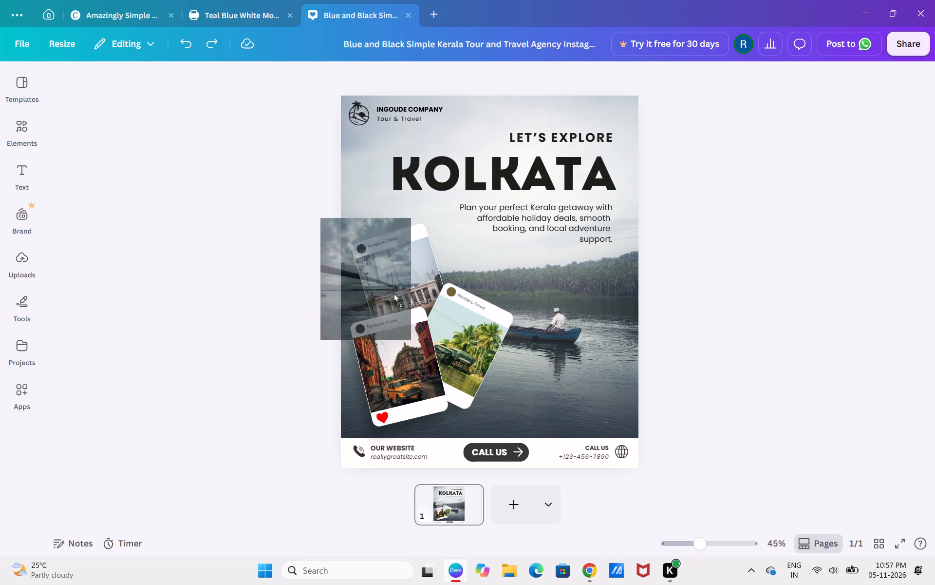
left_click_drag(393, 293, 417, 294)
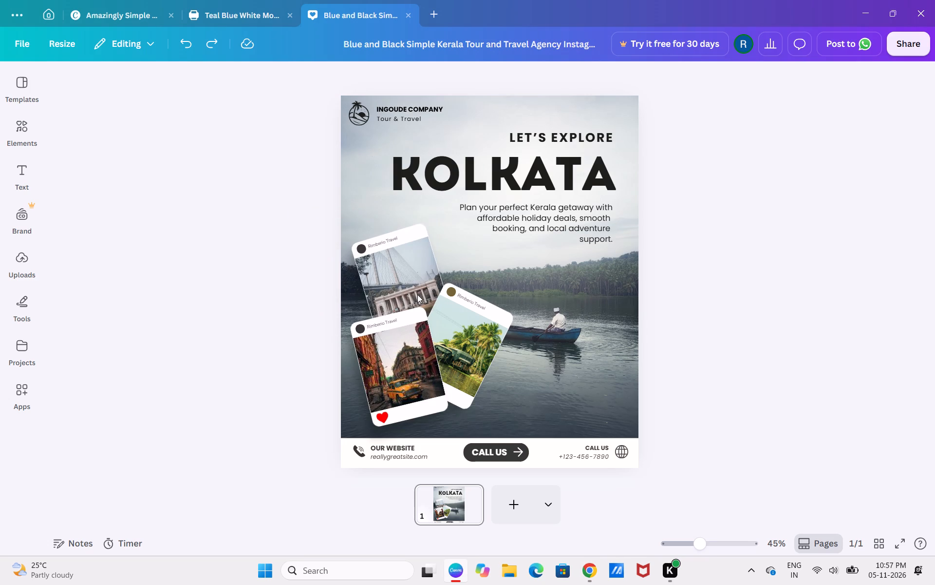
left_click_drag(486, 283, 401, 280)
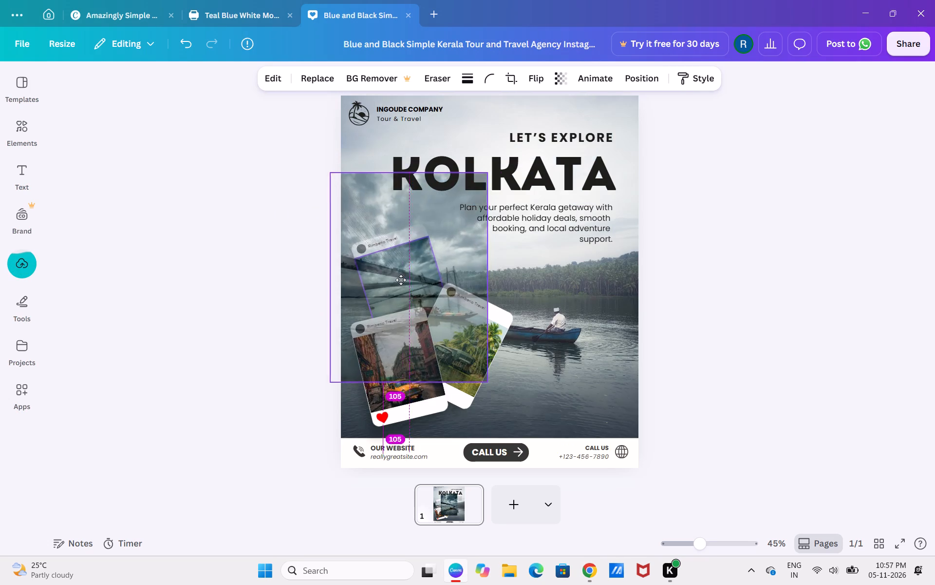
left_click_drag(401, 280, 398, 281)
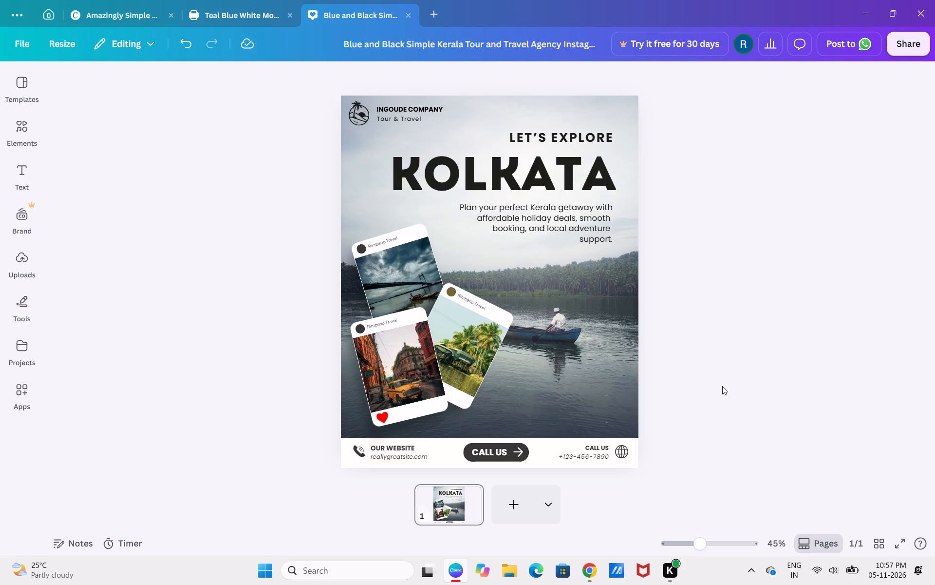
Switch to Chrome and browse the Kolkata photography image results for a photo for the card showing the palm-lined houseboat.
left_click(592, 569)
scroll(541, 351, "down", 9)
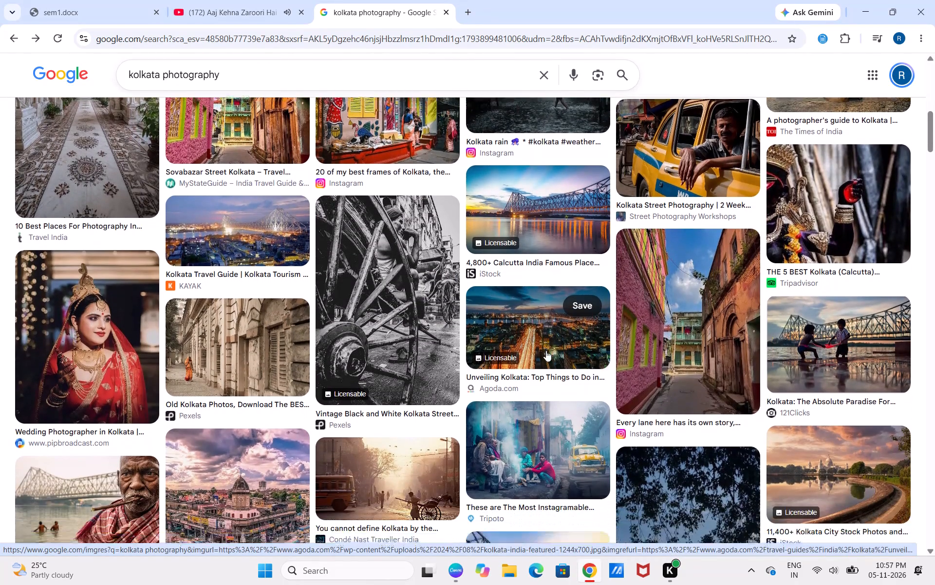
scroll(546, 351, "down", 8)
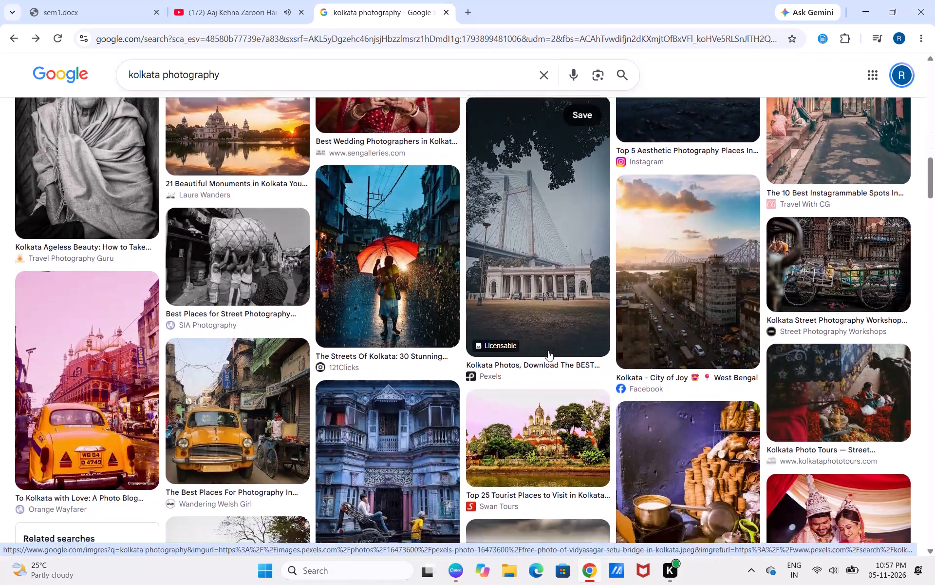
scroll(548, 351, "down", 8)
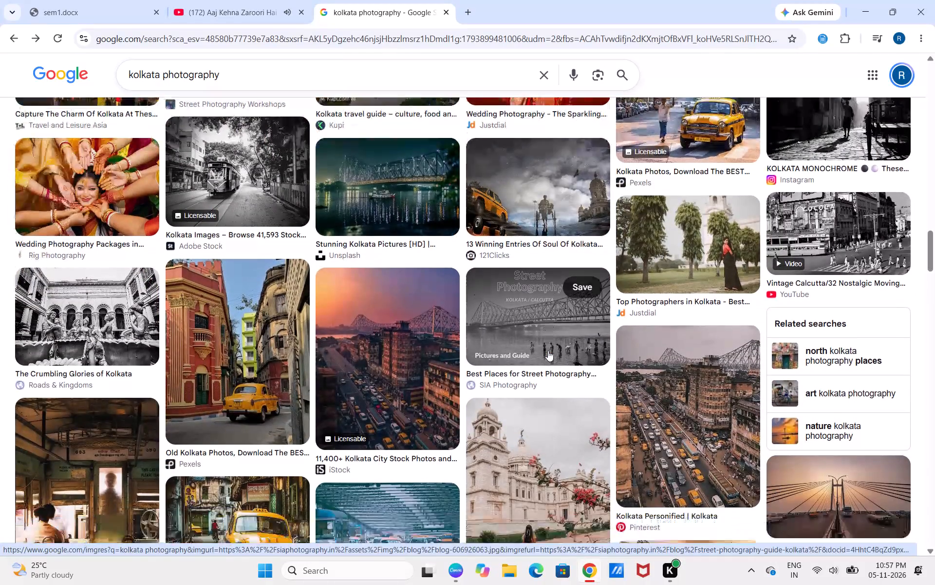
scroll(548, 351, "down", 10)
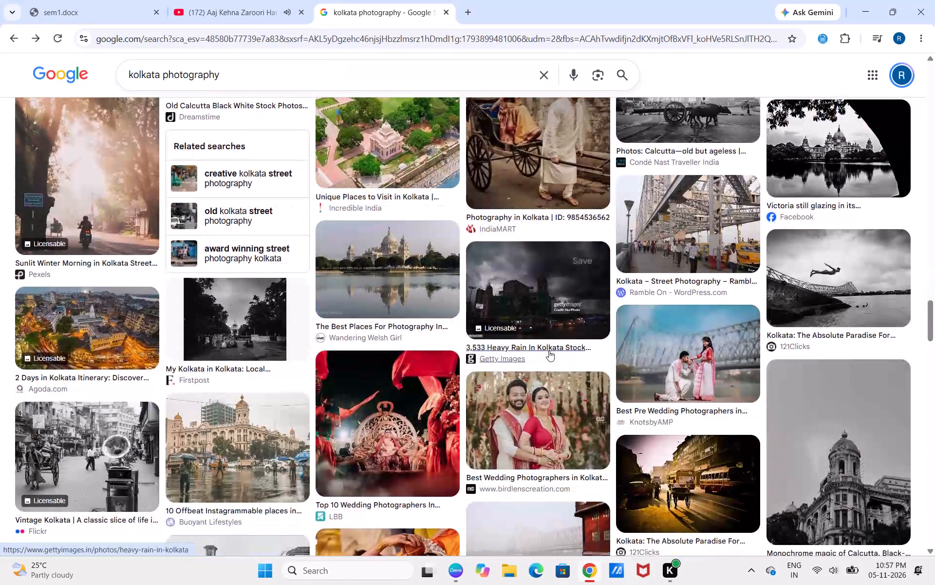
scroll(549, 351, "down", 2)
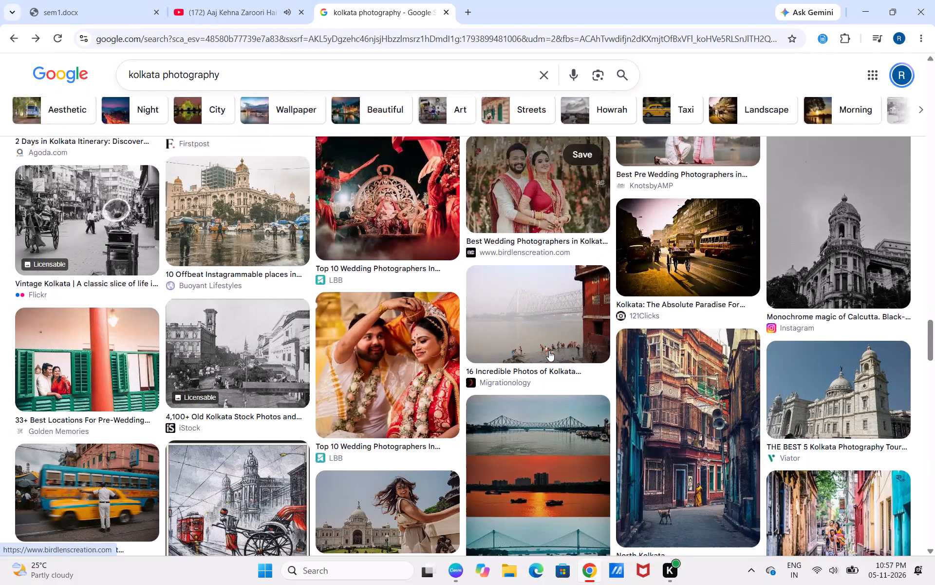
scroll(549, 351, "down", 3)
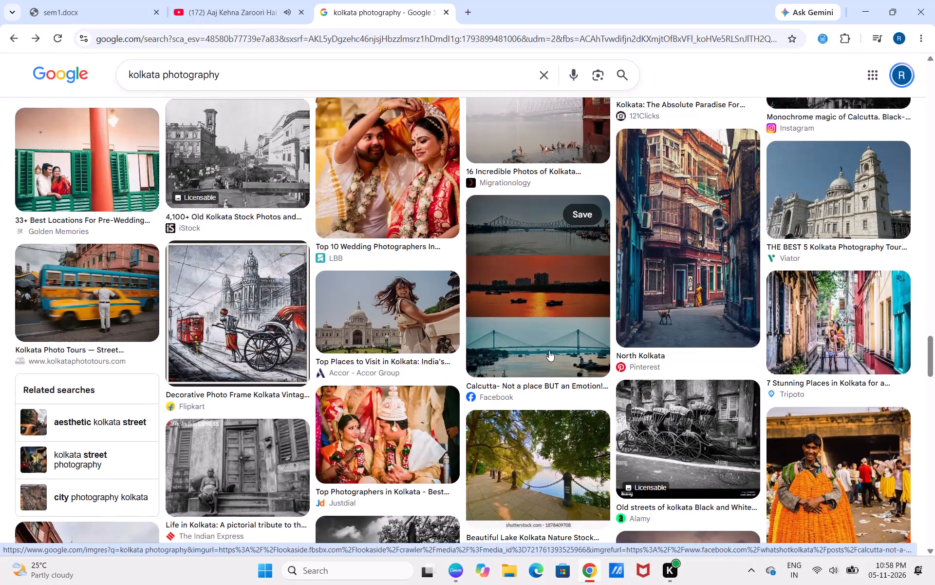
scroll(549, 351, "down", 6)
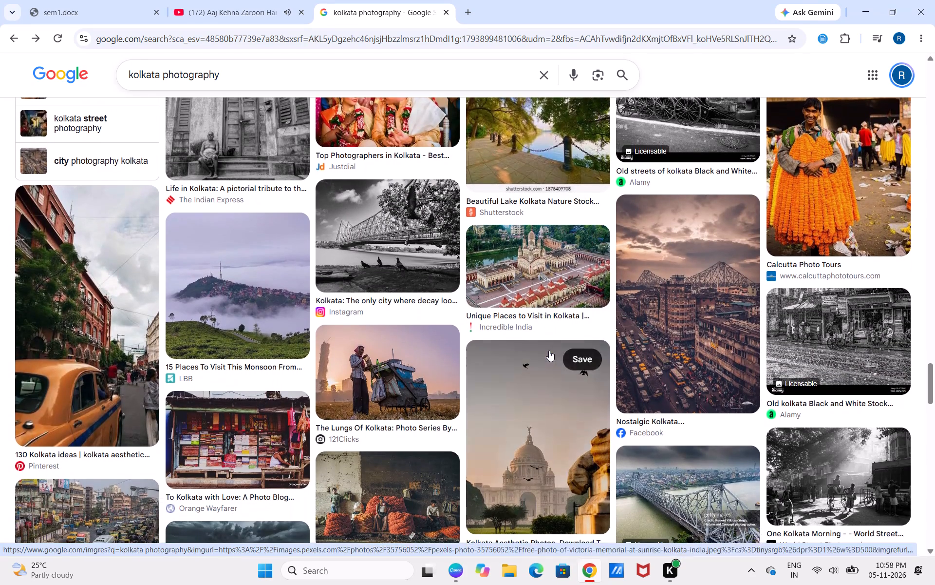
scroll(549, 351, "down", 4)
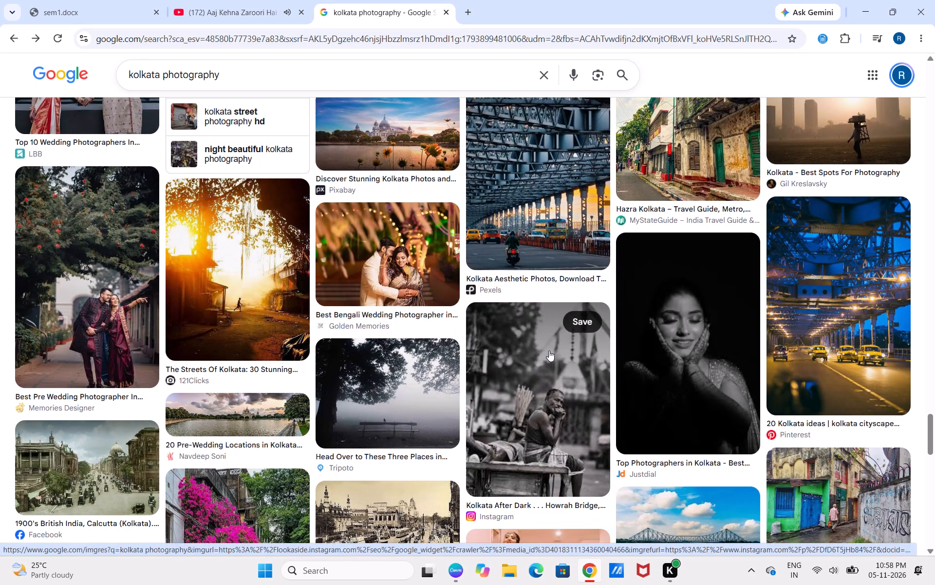
scroll(549, 351, "down", 4)
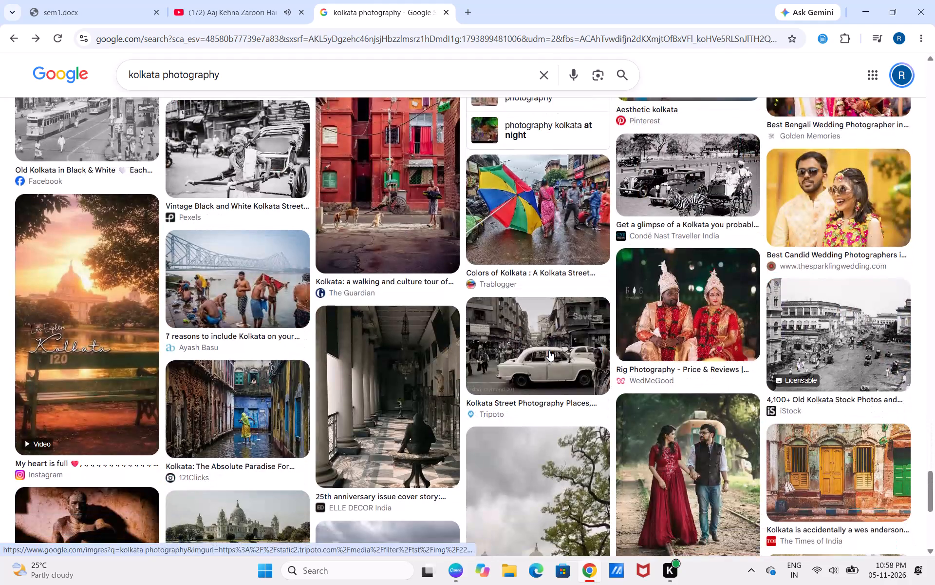
scroll(549, 351, "down", 3)
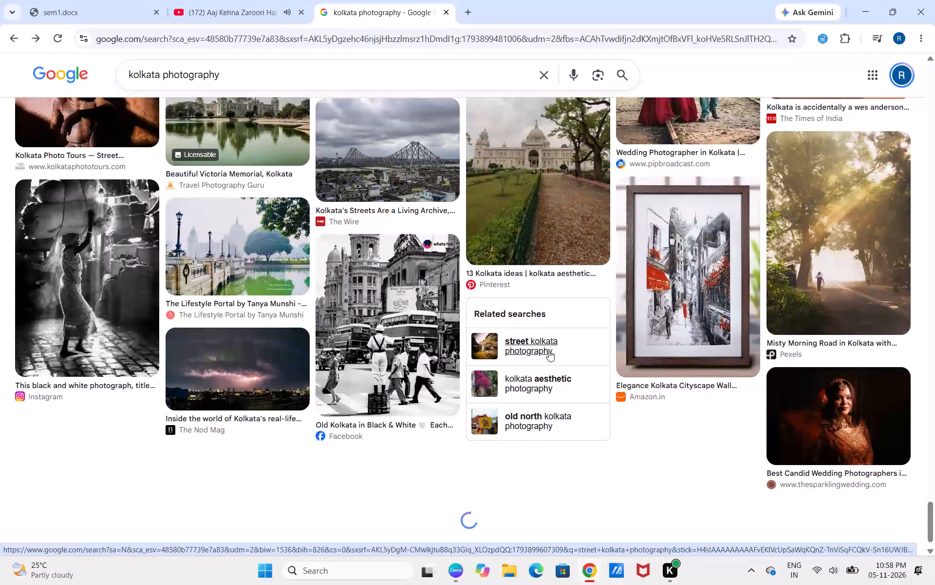
scroll(549, 351, "down", 6)
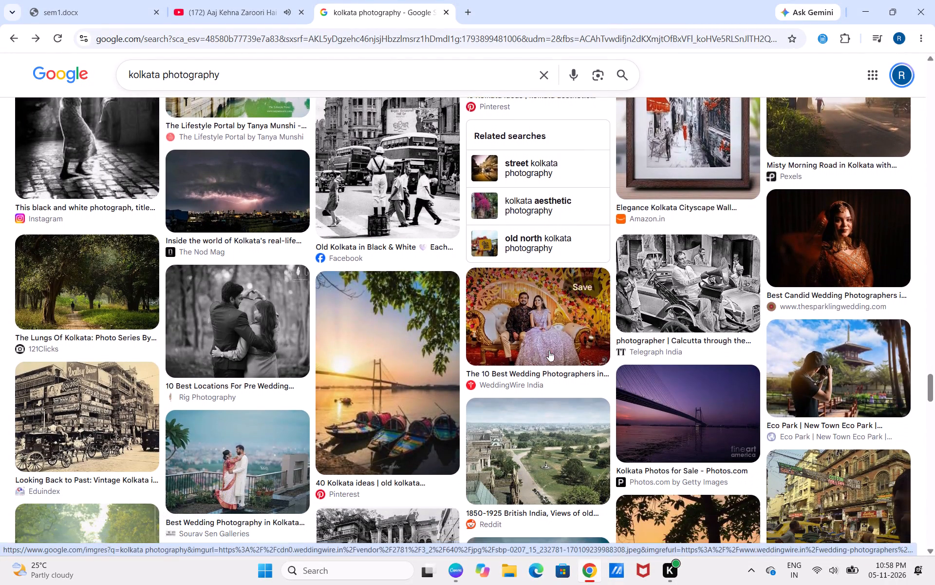
scroll(549, 351, "down", 4)
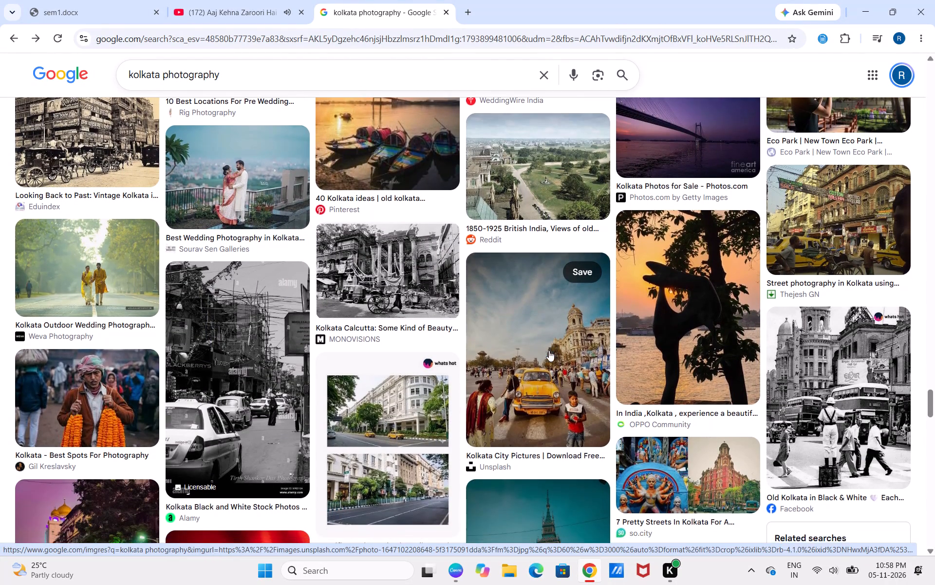
scroll(549, 351, "down", 4)
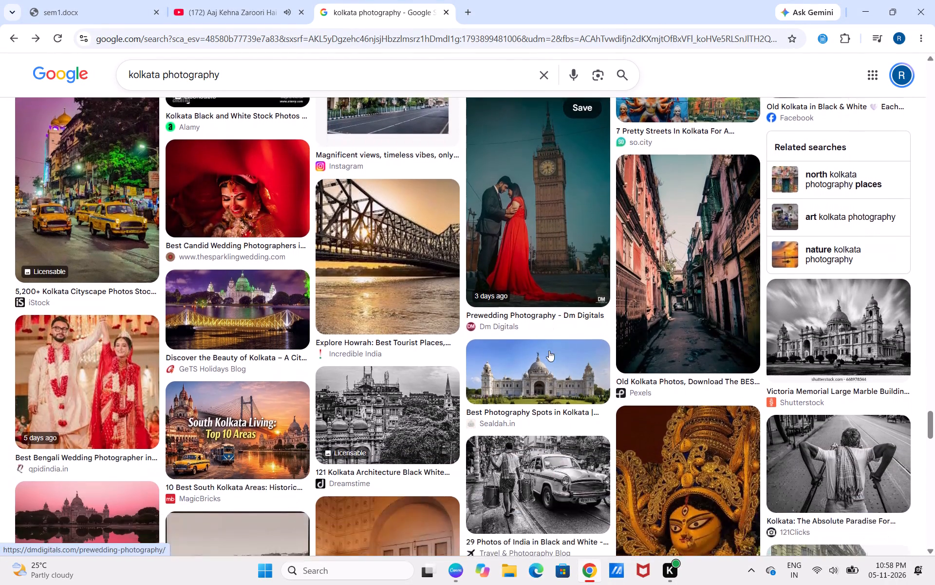
scroll(549, 351, "down", 4)
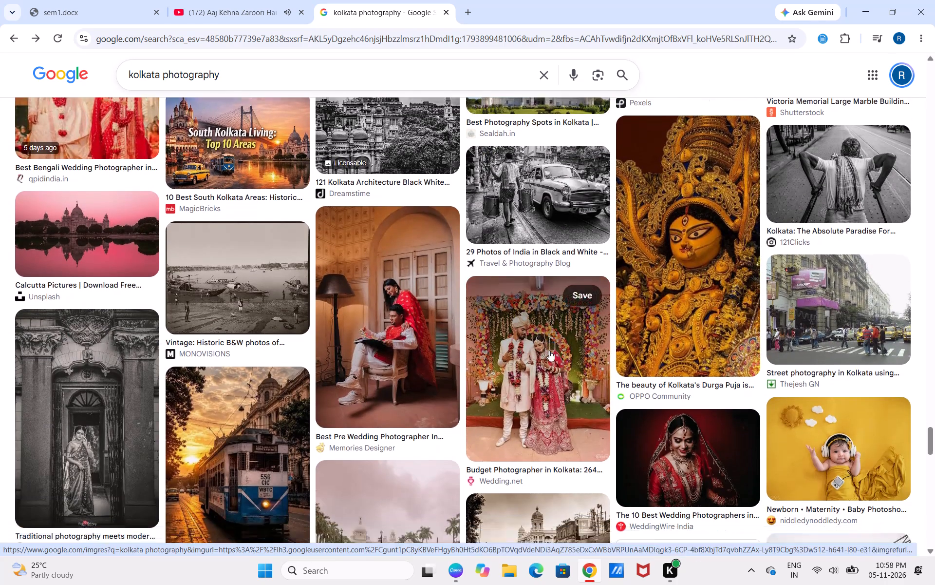
scroll(549, 351, "down", 2)
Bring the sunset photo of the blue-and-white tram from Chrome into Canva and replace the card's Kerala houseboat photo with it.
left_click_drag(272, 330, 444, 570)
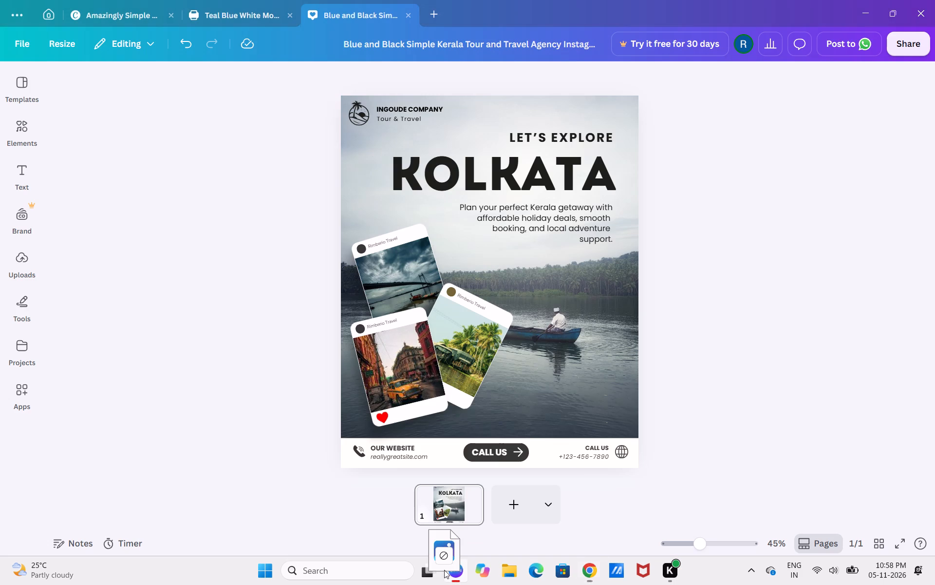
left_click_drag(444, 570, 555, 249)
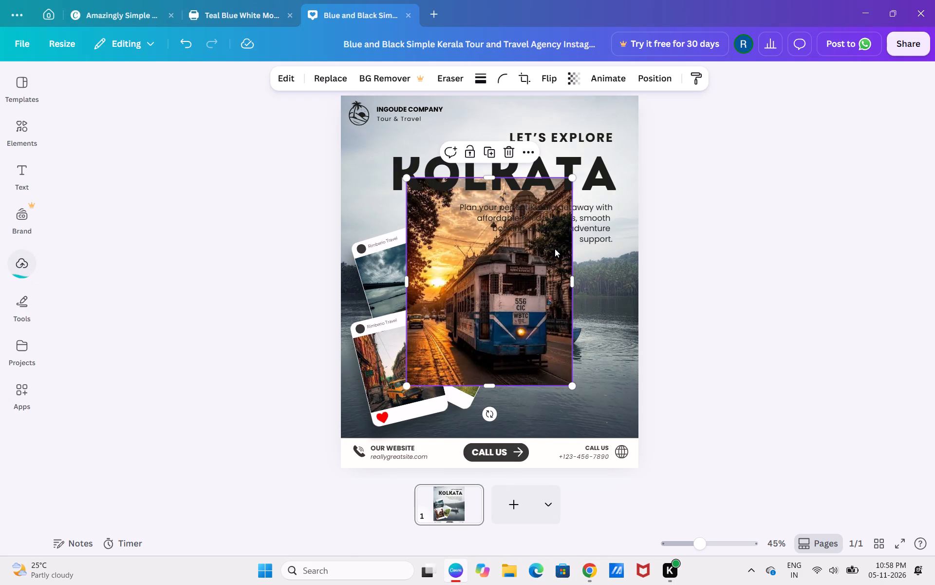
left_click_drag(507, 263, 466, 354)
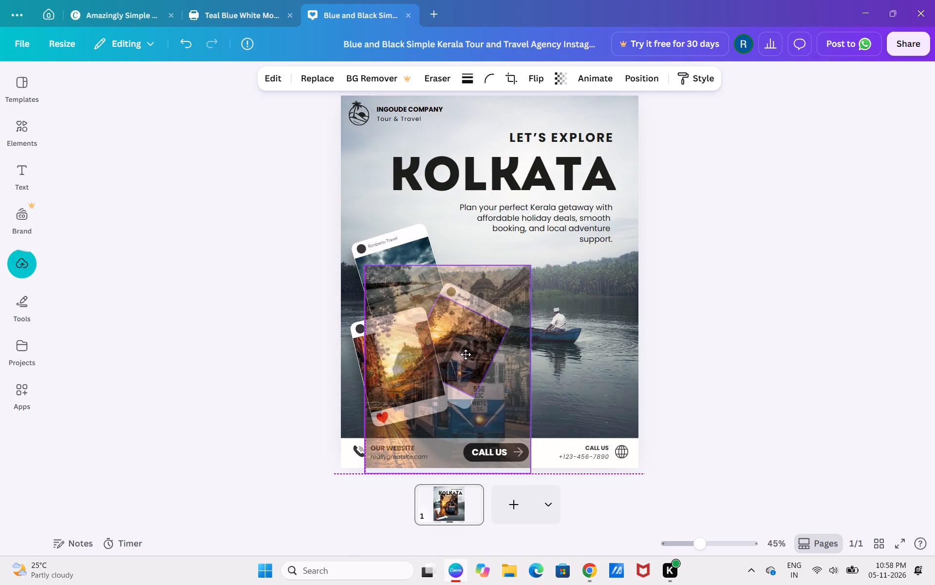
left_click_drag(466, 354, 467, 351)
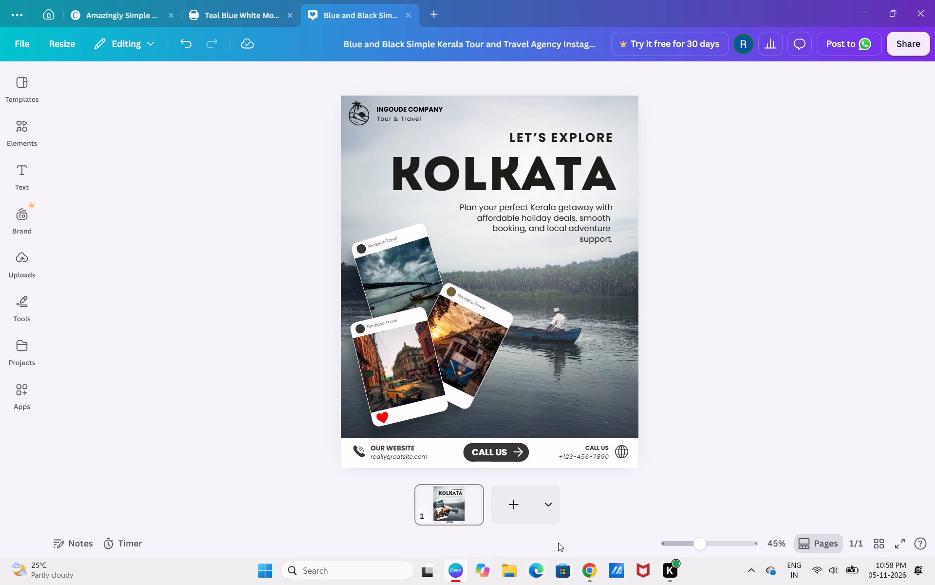
Switch to Chrome, find the photo of a rickshaw puller in an old lane, and bring it onto the Canva design.
left_click(588, 569)
scroll(573, 306, "up", 14)
scroll(573, 306, "up", 15)
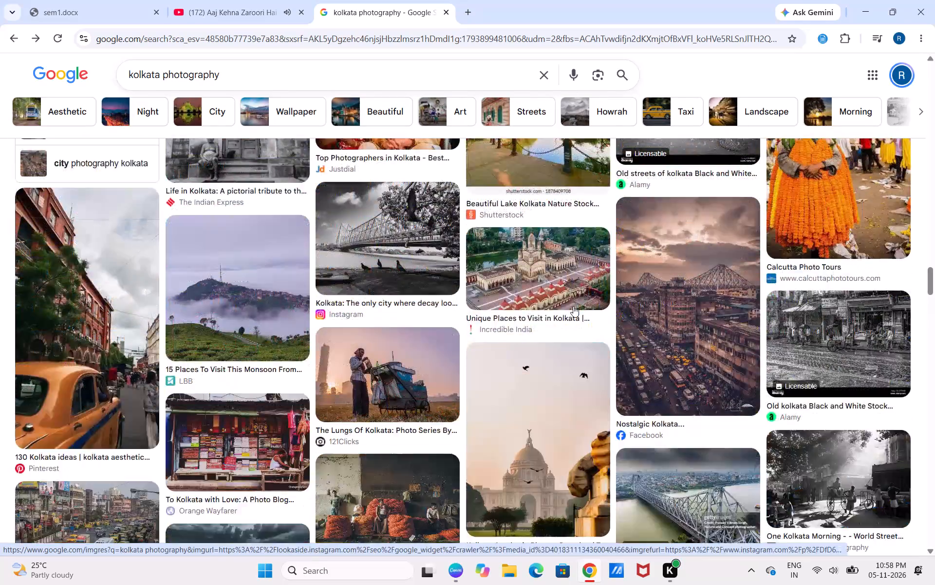
scroll(573, 306, "up", 14)
scroll(573, 306, "up", 11)
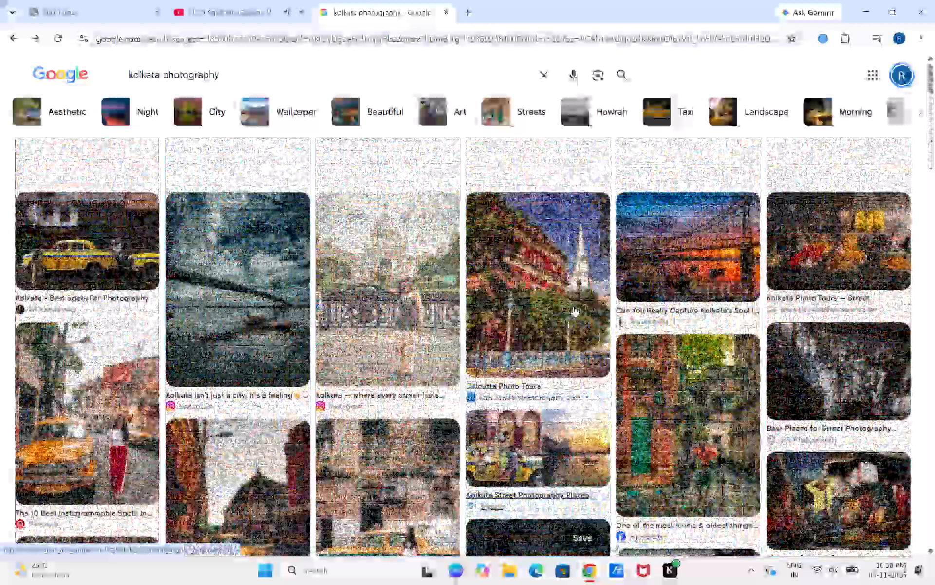
left_click_drag(681, 439, 389, 359)
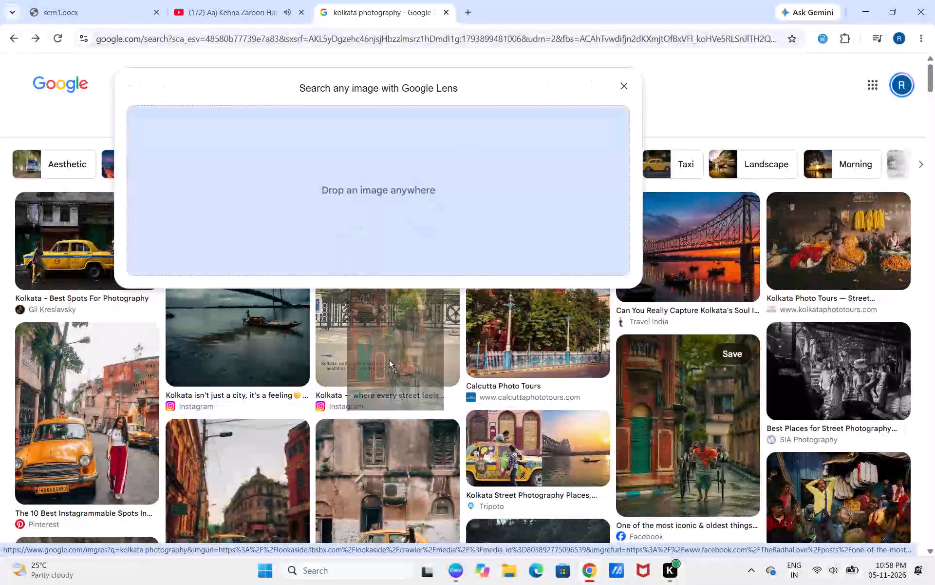
left_click_drag(389, 359, 558, 242)
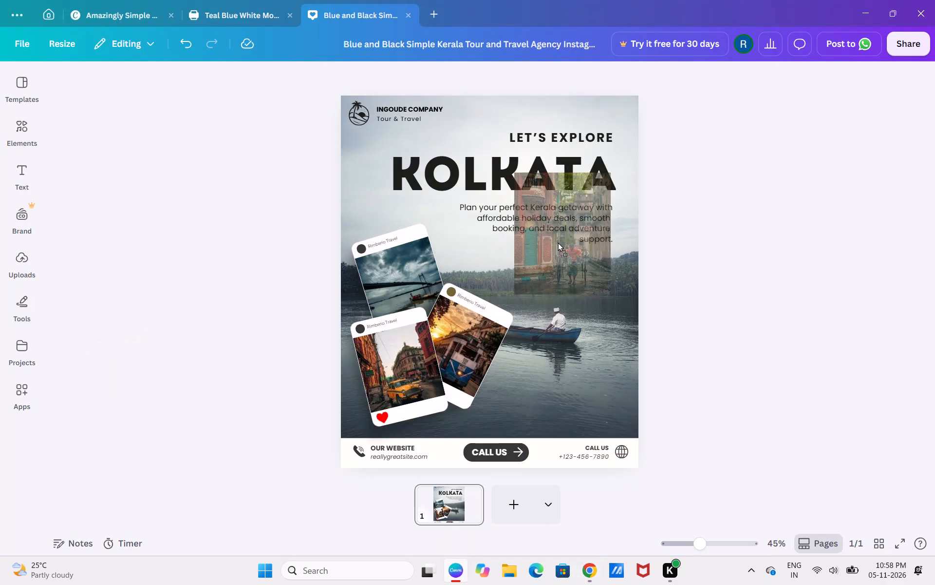
left_click_drag(558, 242, 545, 243)
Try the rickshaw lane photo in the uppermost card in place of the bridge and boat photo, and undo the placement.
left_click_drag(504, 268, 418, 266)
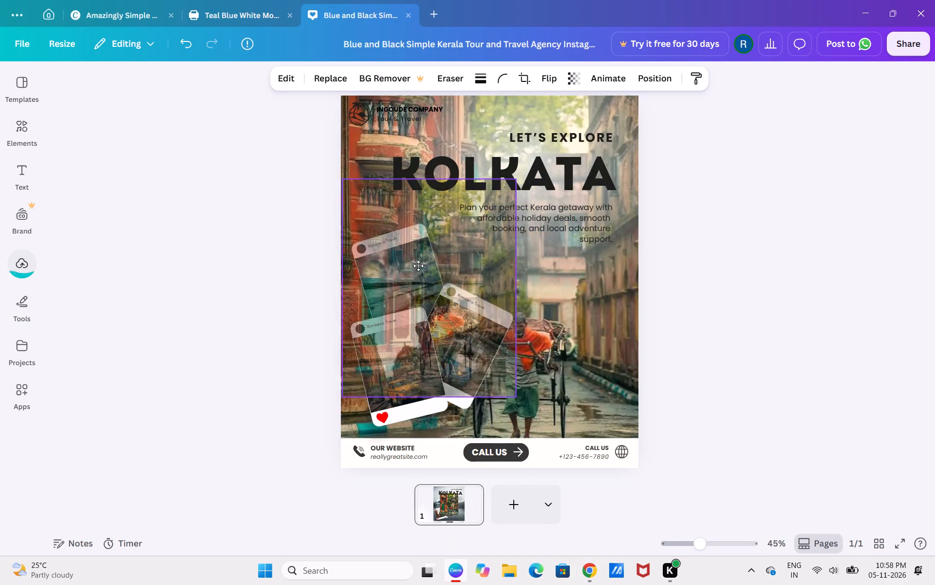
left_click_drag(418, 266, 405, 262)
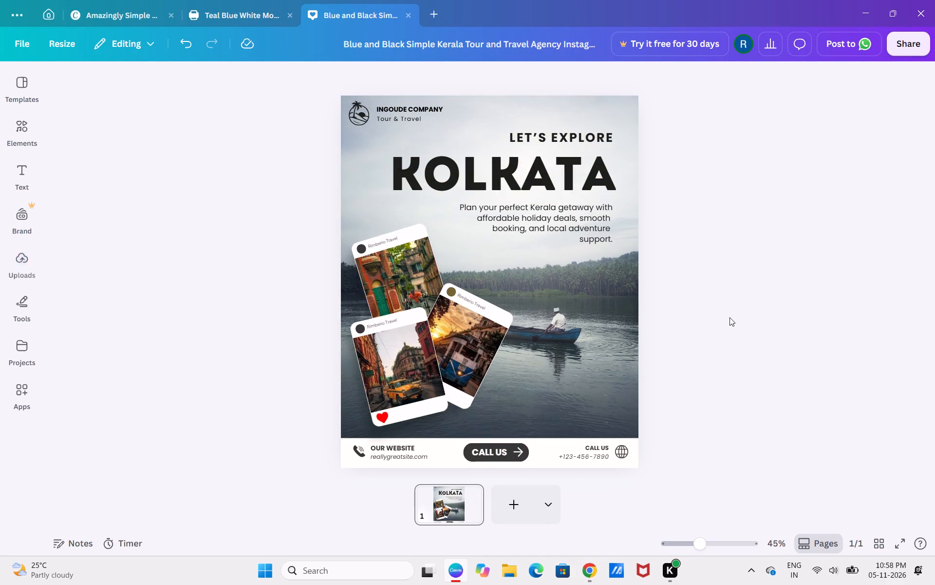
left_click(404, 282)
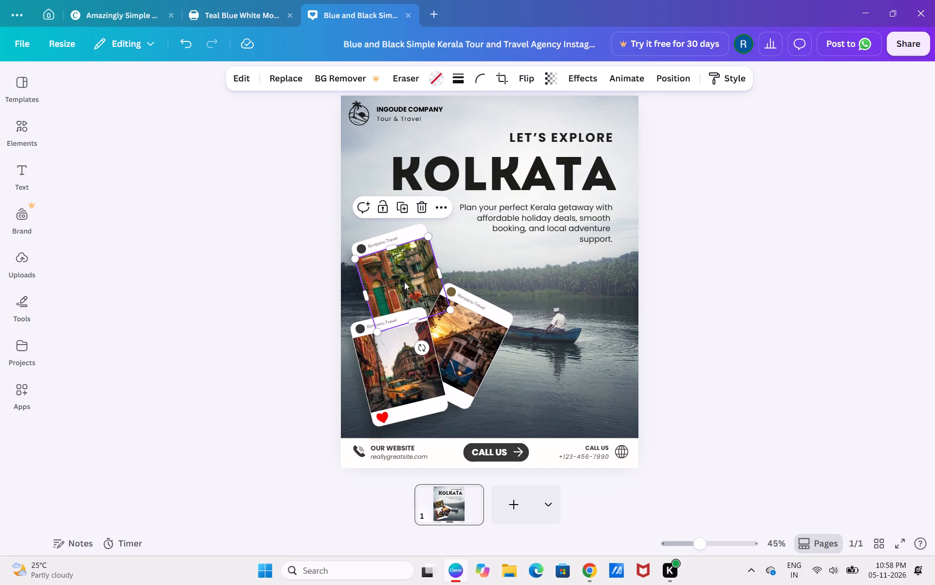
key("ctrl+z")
Replace the sunset tram photo in its card with the rickshaw lane photo.
left_click(404, 282, "ctrl")
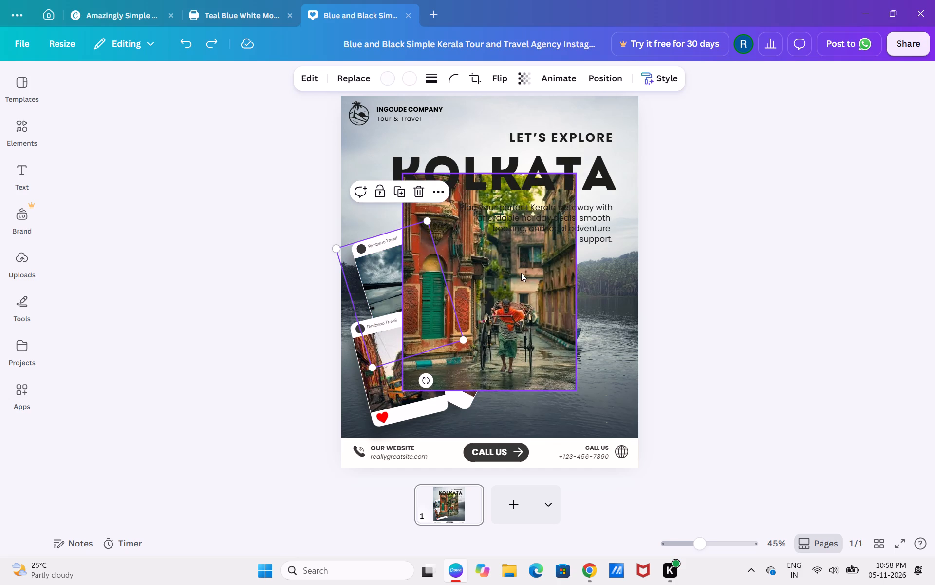
left_click_drag(521, 273, 466, 373)
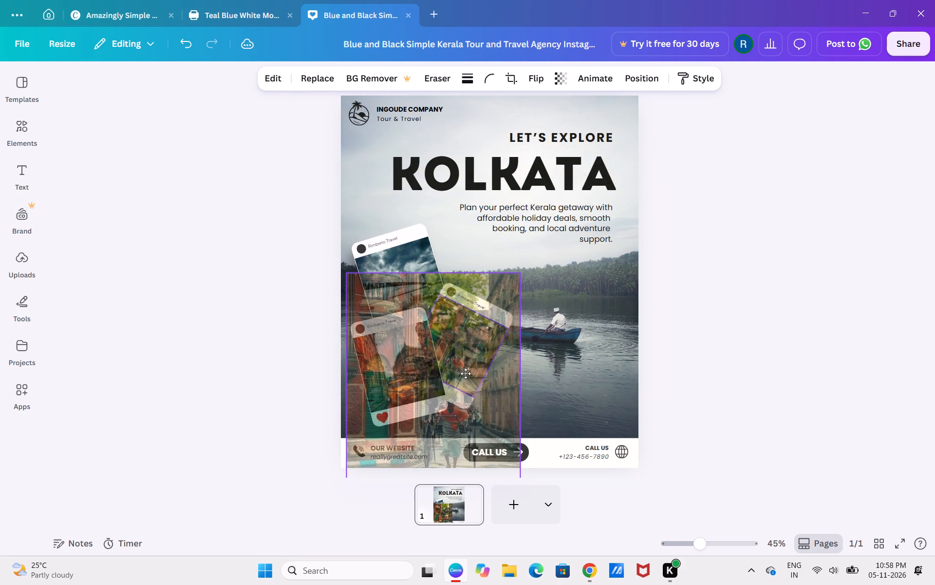
left_click_drag(466, 373, 461, 366)
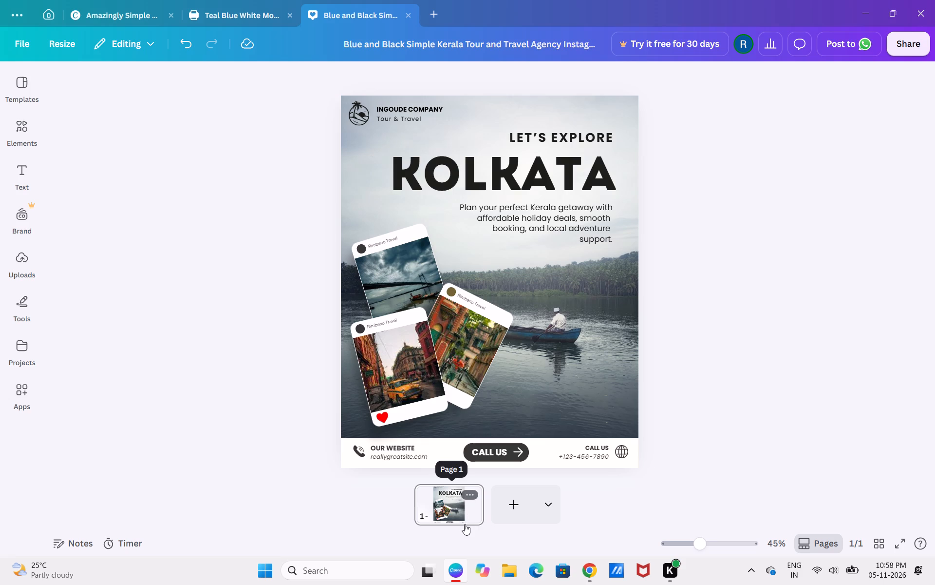
Bring the sunset photo of the blue-and-white tram from Chrome into Canva and replace the uppermost card's bridge and boat photo with it.
left_click(587, 565)
scroll(544, 340, "down", 4)
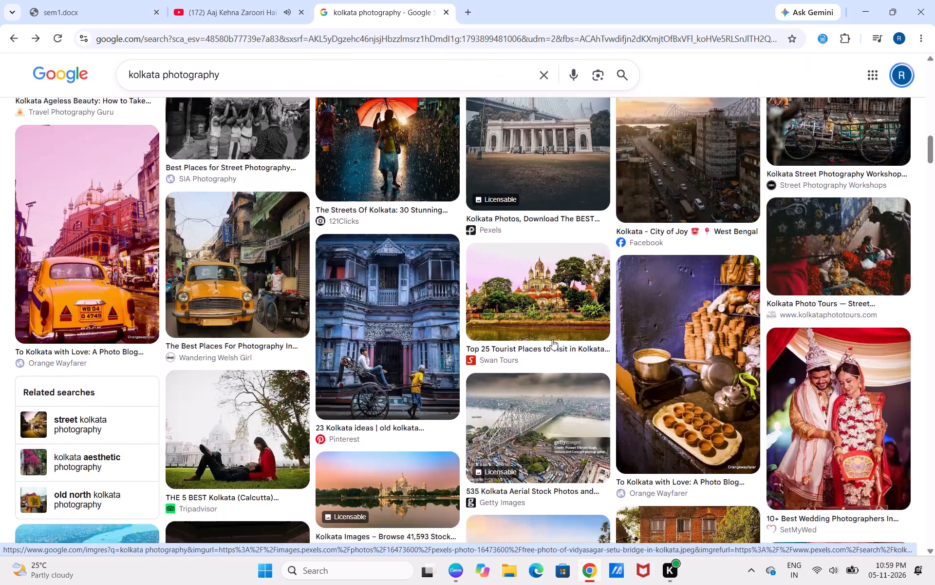
scroll(552, 339, "down", 12)
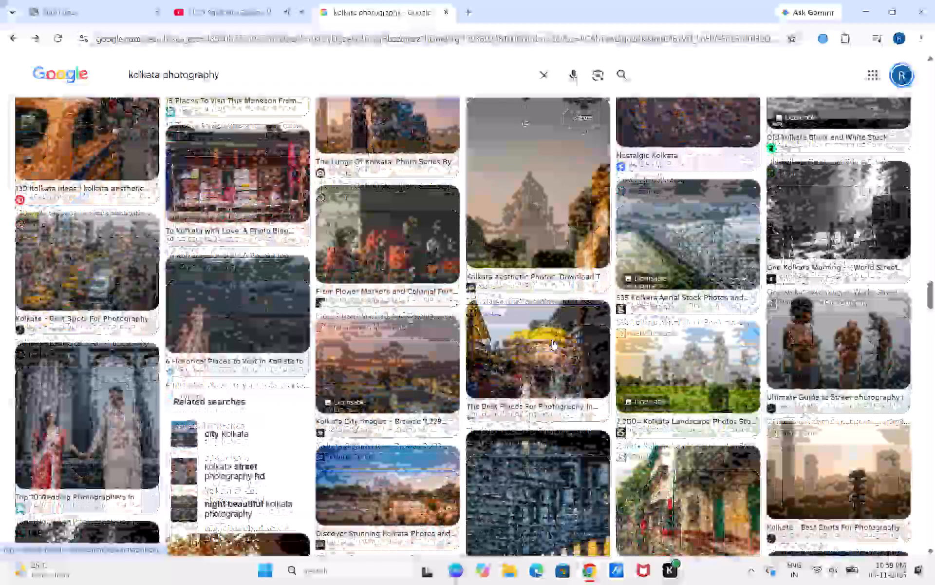
scroll(552, 339, "down", 9)
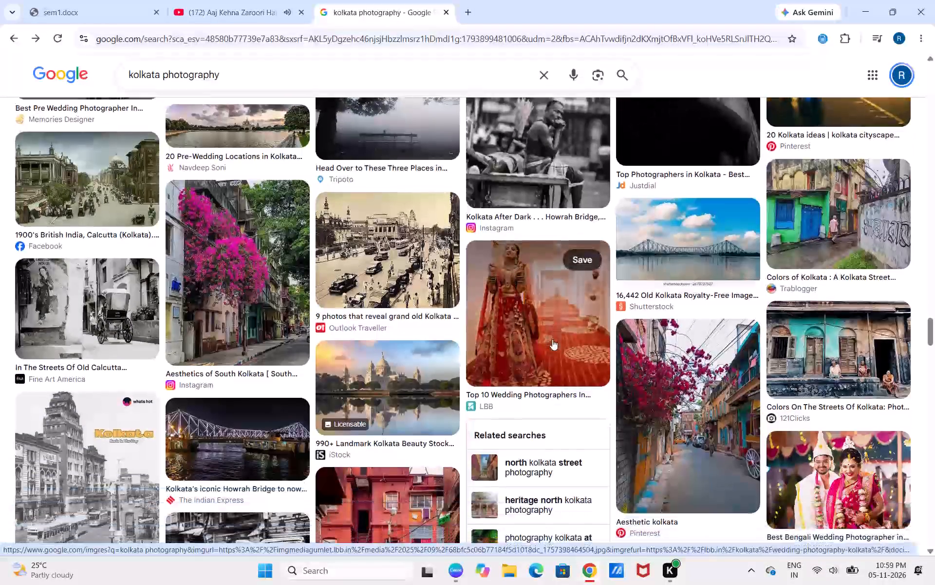
scroll(552, 339, "down", 8)
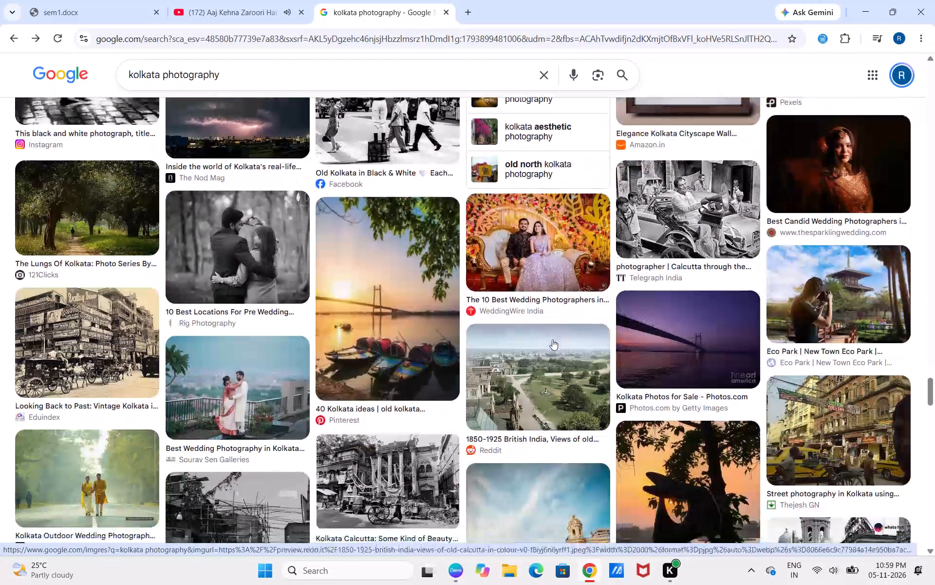
scroll(552, 339, "down", 5)
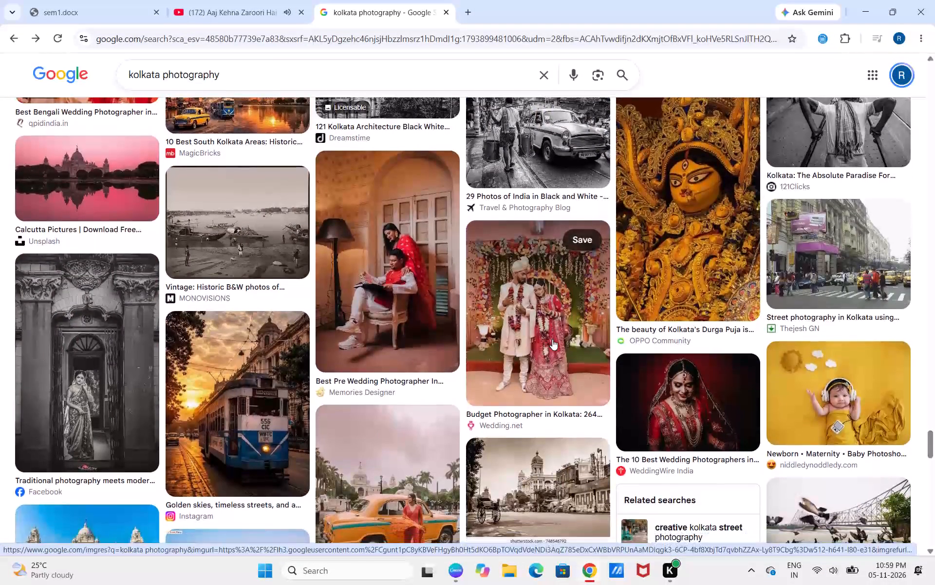
scroll(552, 339, "down", 1)
left_click_drag(223, 371, 461, 569)
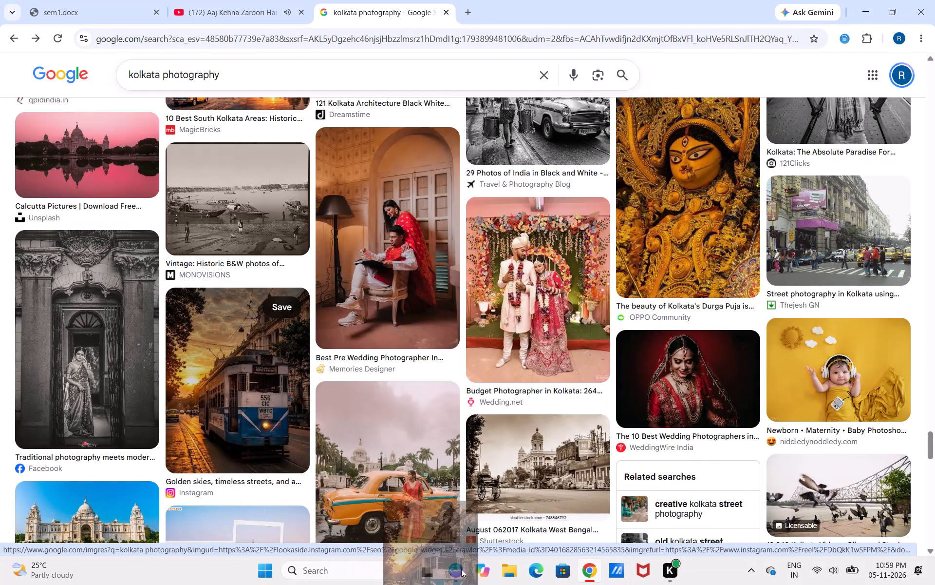
left_click_drag(461, 569, 538, 280)
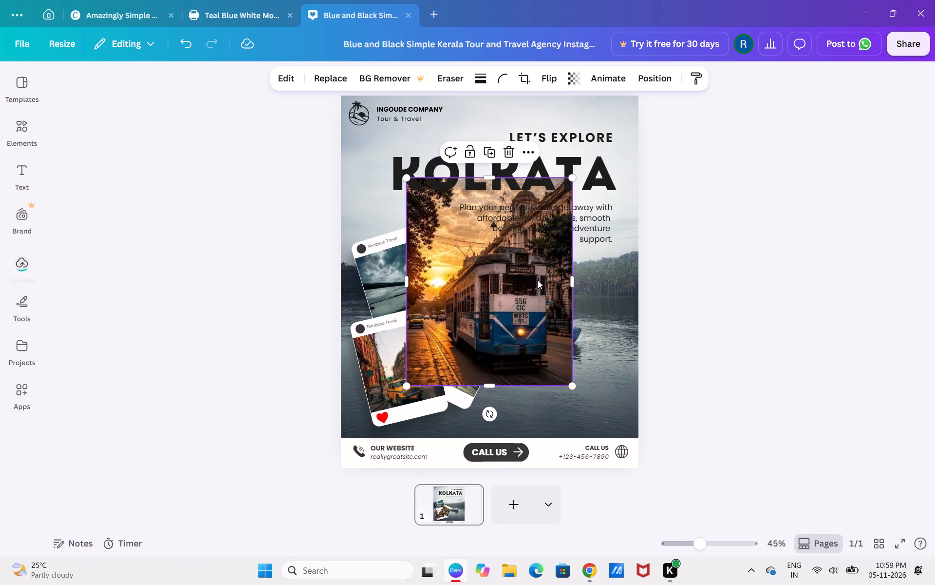
left_click_drag(480, 271, 408, 268)
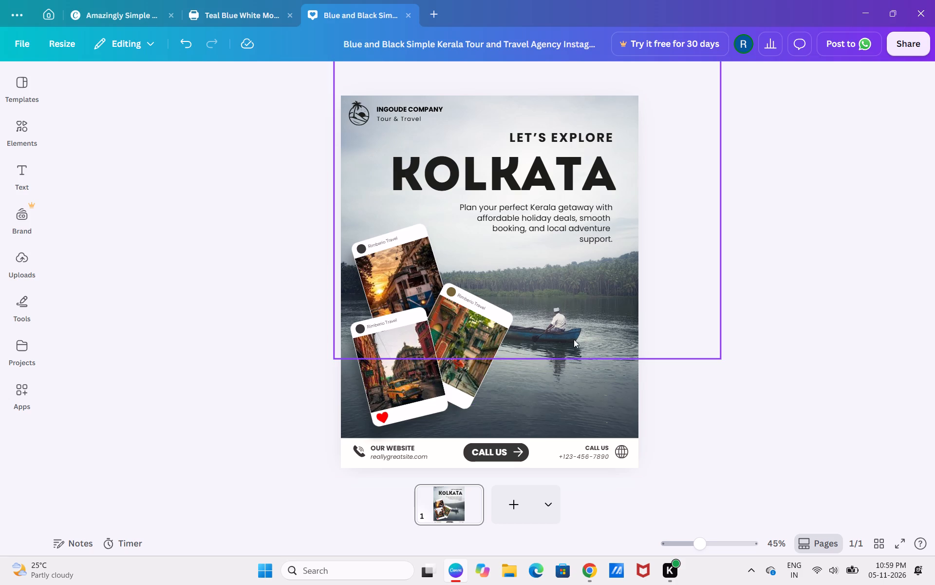
Switch to Chrome, search Google Images for "kolkata wallpaper" and look through the results for a background photo.
left_click(597, 569)
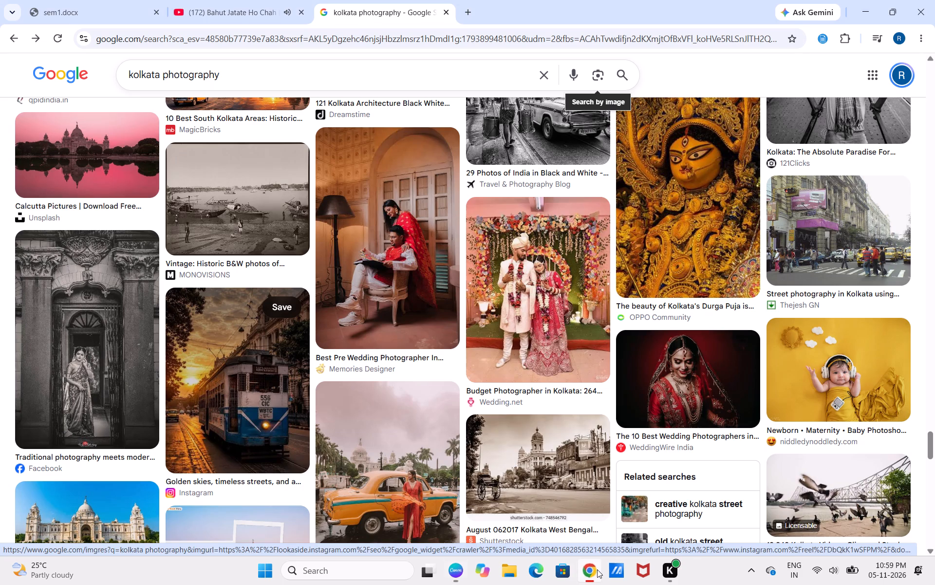
scroll(588, 266, "up", 20)
scroll(588, 266, "up", 10)
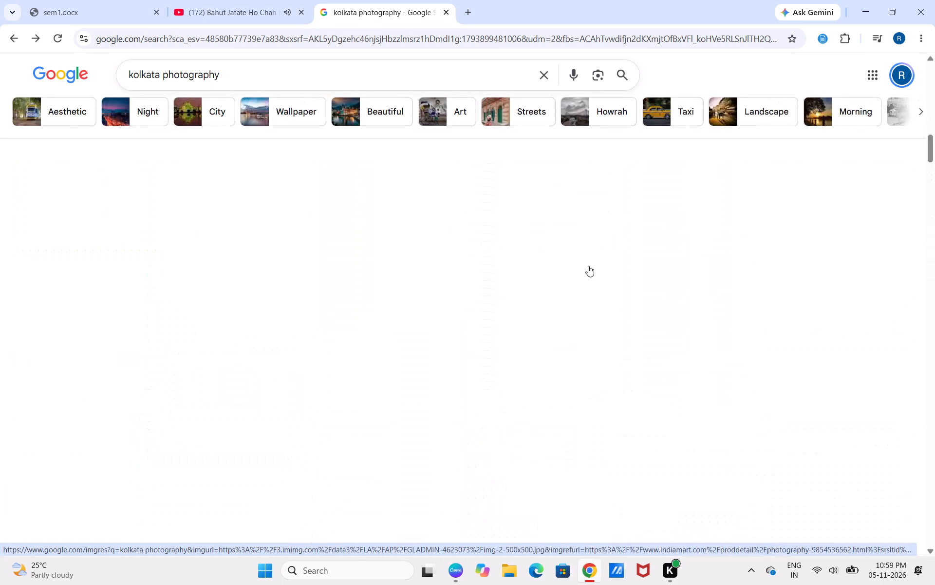
scroll(588, 266, "up", 10)
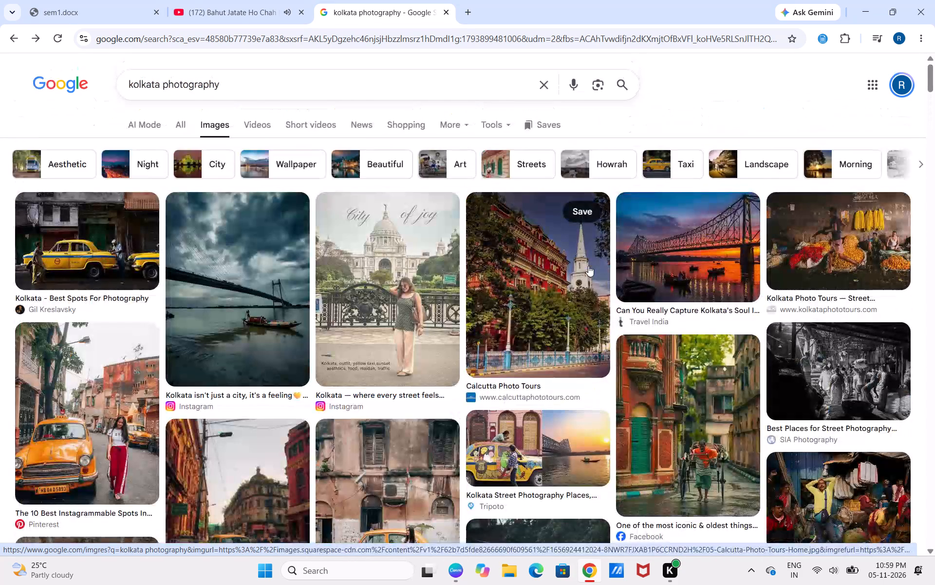
scroll(588, 266, "right", 2)
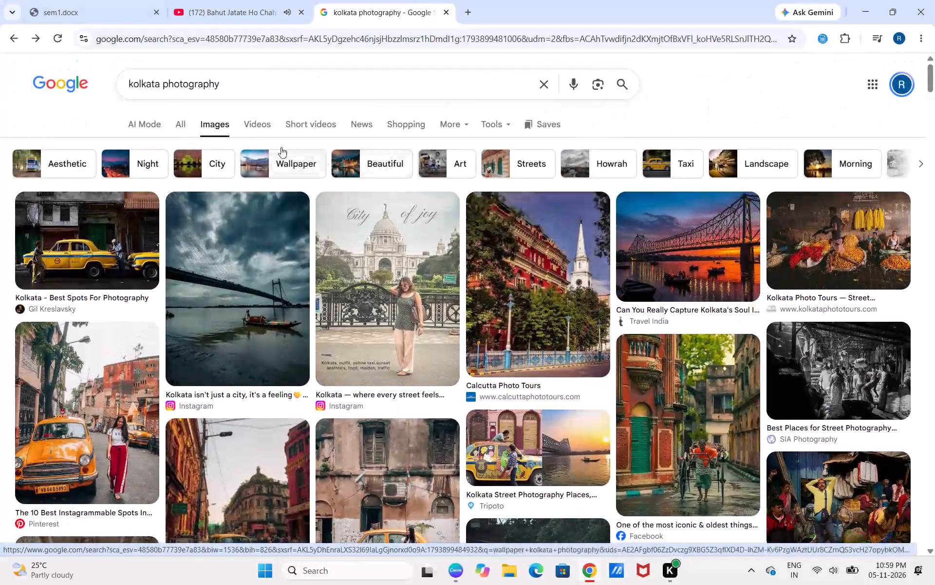
left_click_drag(243, 85, 163, 86)
type("wallpaper")
key("Return")
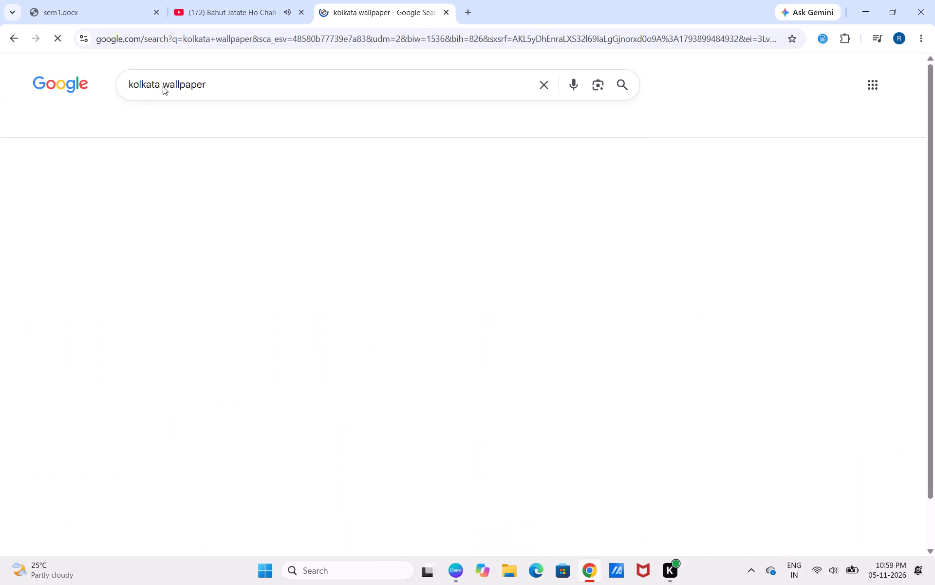
scroll(330, 252, "down", 2)
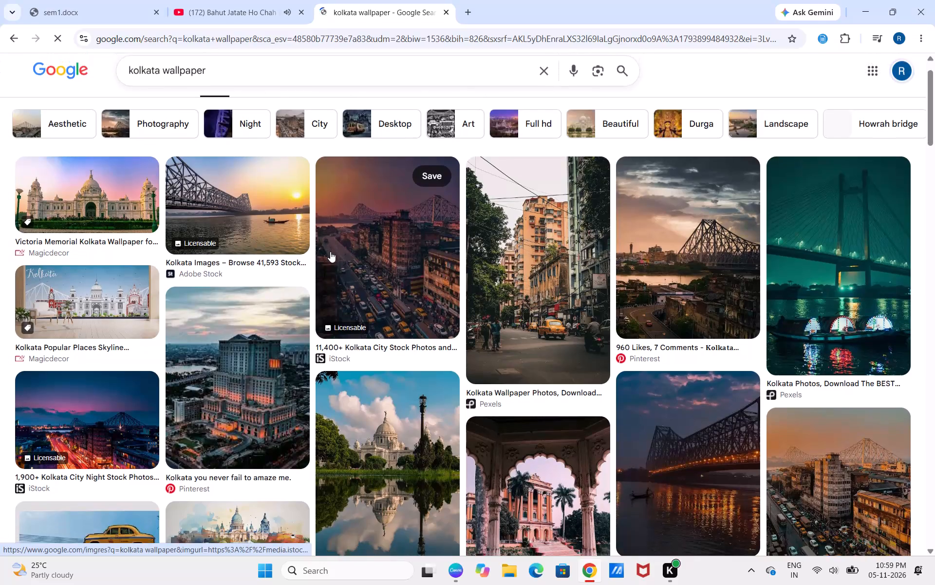
scroll(330, 252, "down", 4)
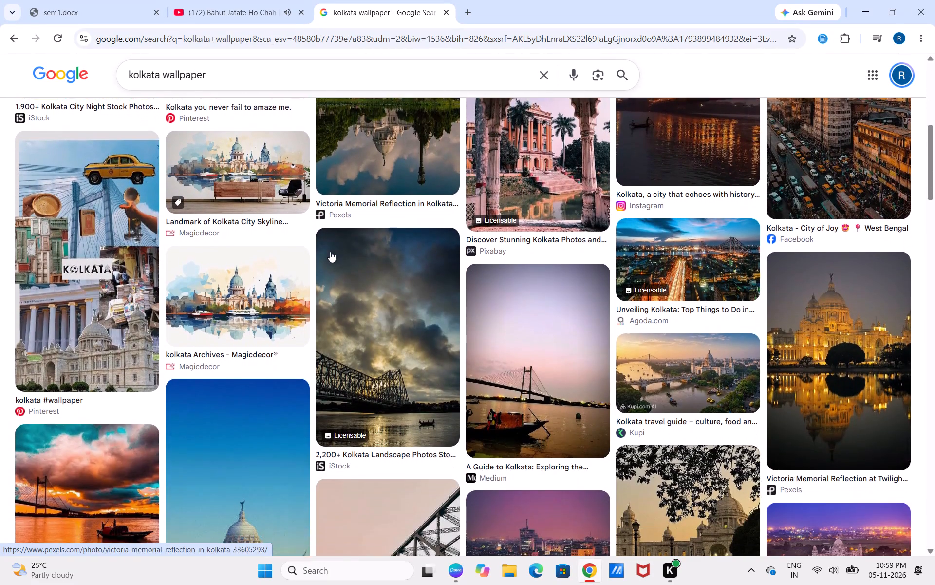
scroll(330, 252, "down", 10)
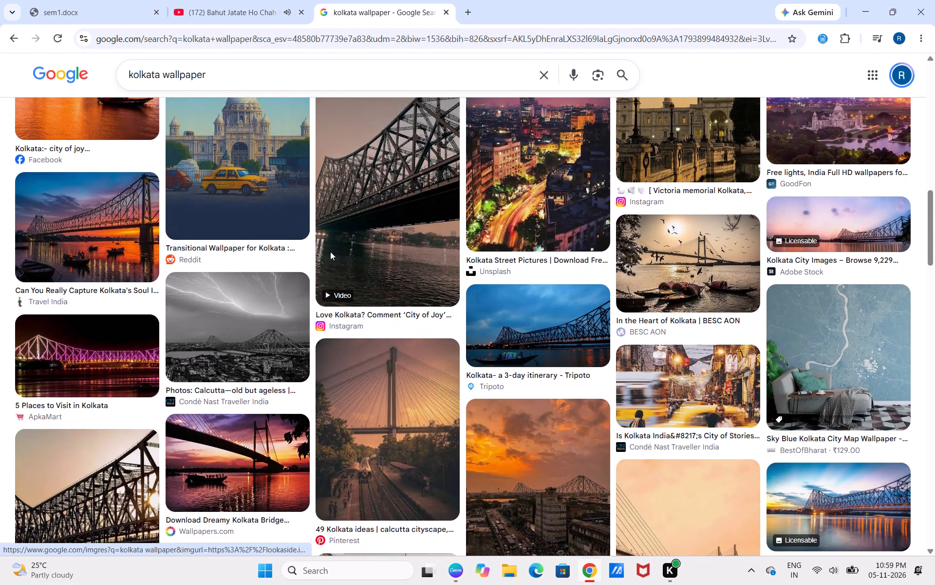
scroll(330, 252, "down", 8)
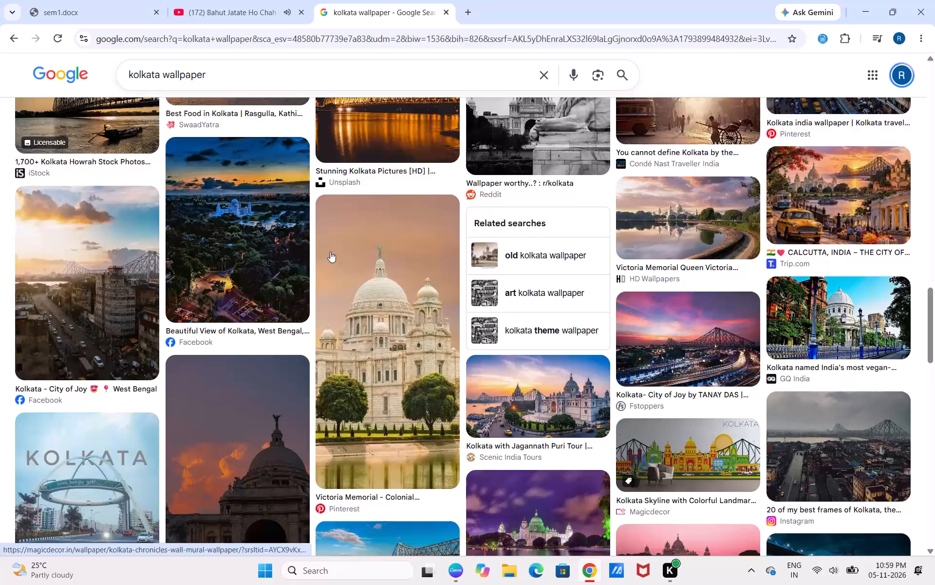
scroll(330, 252, "down", 2)
scroll(330, 252, "right", 1)
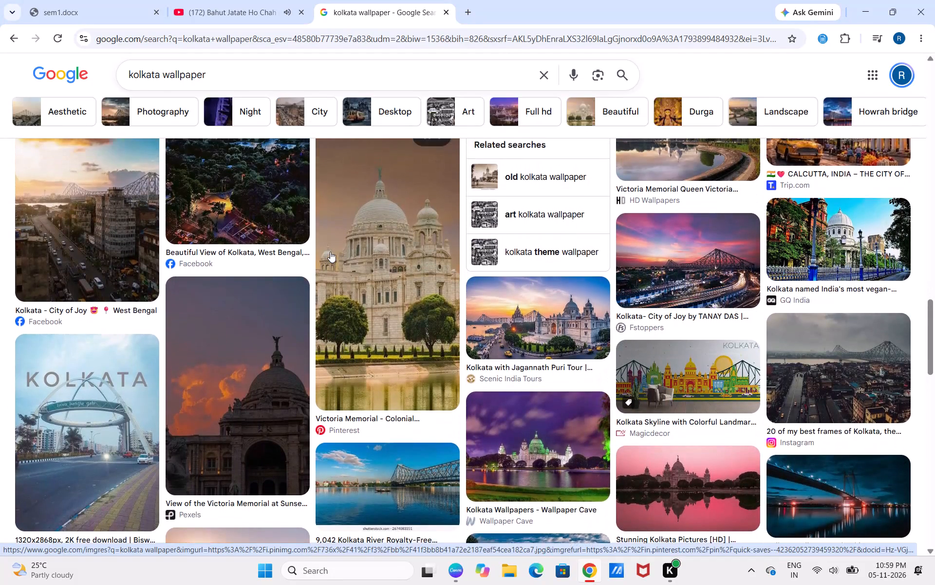
scroll(330, 252, "right", 1)
scroll(330, 252, "down", 4)
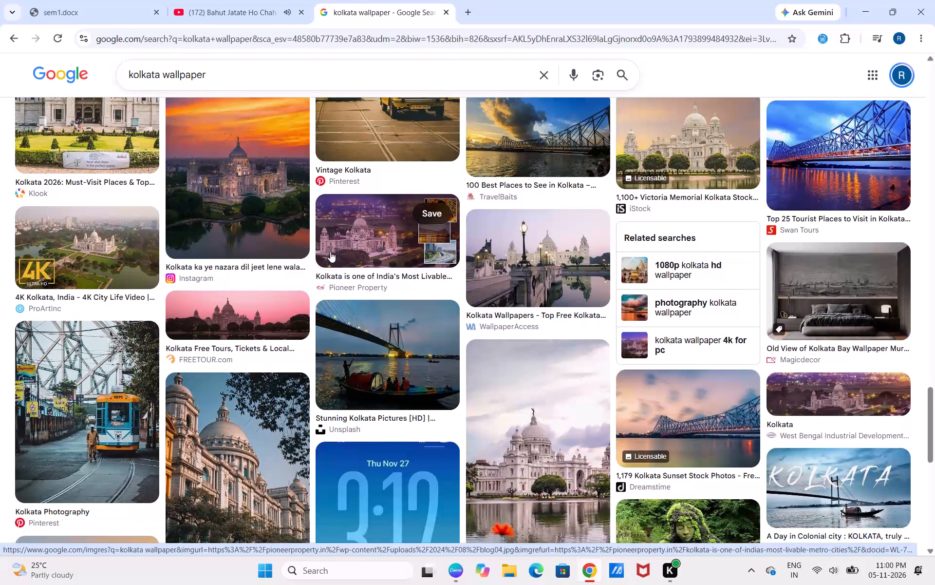
scroll(330, 252, "down", 1)
Search Google Images for "kolkata victoria memorial" and look through the photos for a suitable background.
left_click_drag(237, 79, 149, 83)
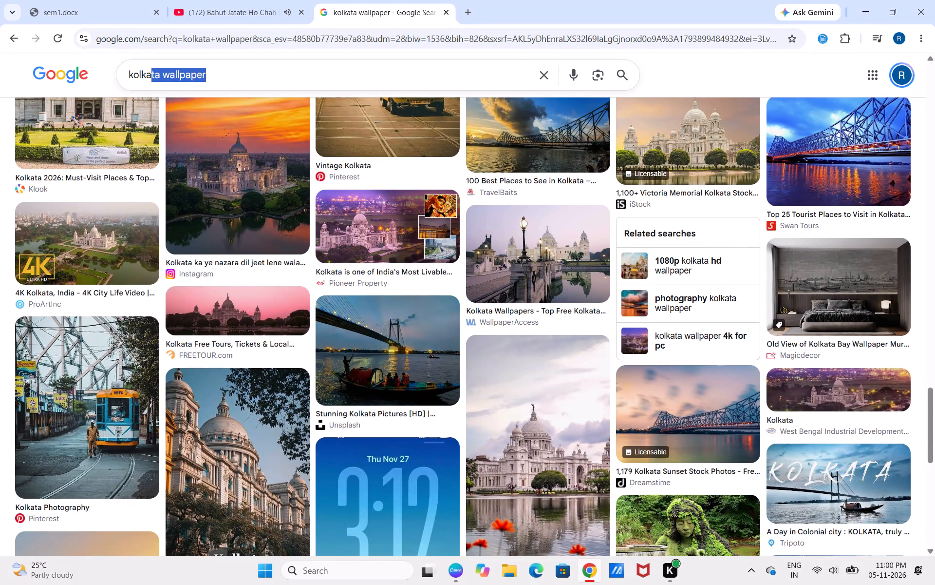
left_click_drag(149, 83, 165, 85)
type("victoria memorial")
key("Return")
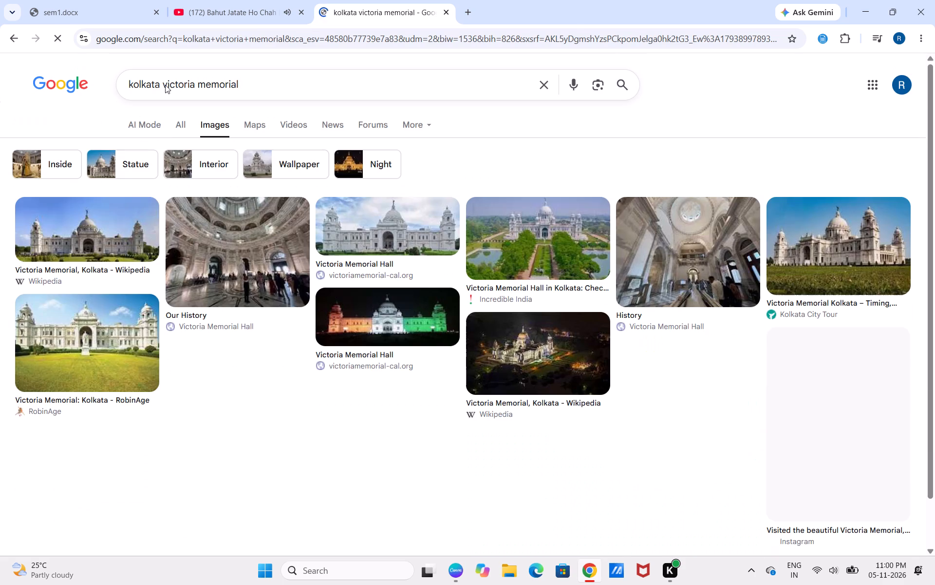
scroll(221, 327, "down", 7)
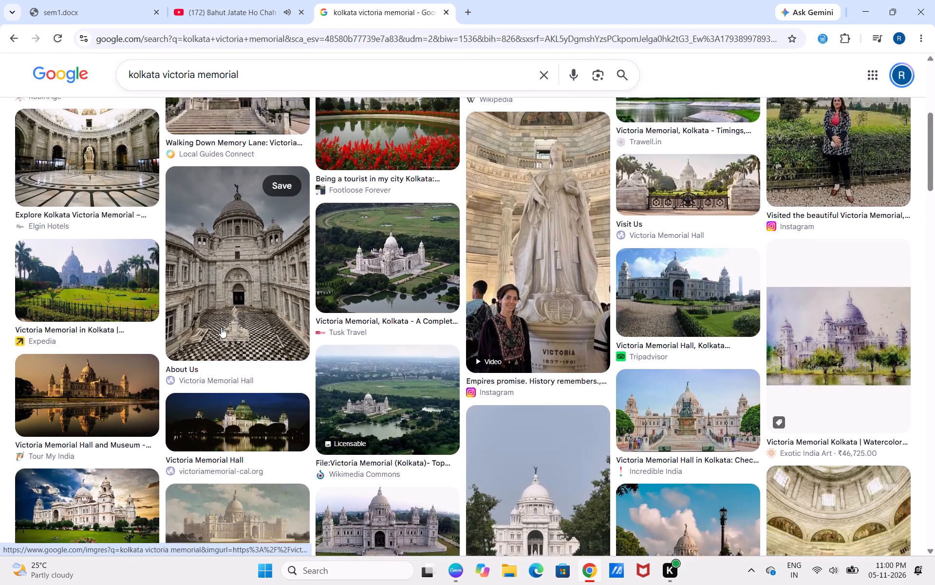
scroll(221, 327, "down", 9)
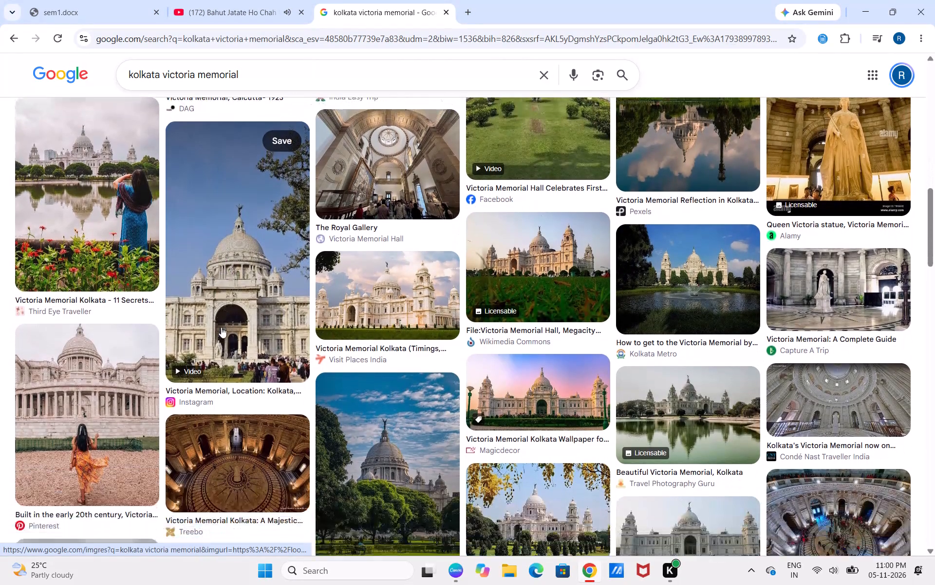
scroll(221, 327, "down", 4)
Return to the "kolkata photography" results, bring the cloudy bridge and boat photo into Canva, and replace the Kerala lake background with it.
scroll(221, 327, "right", 5)
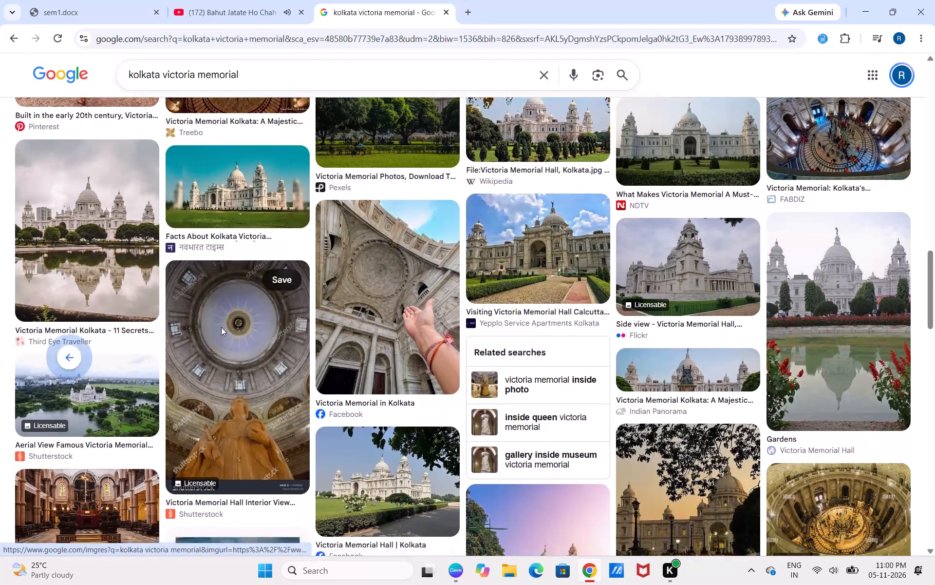
scroll(221, 327, "right", 8)
left_click_drag(221, 327, 537, 233)
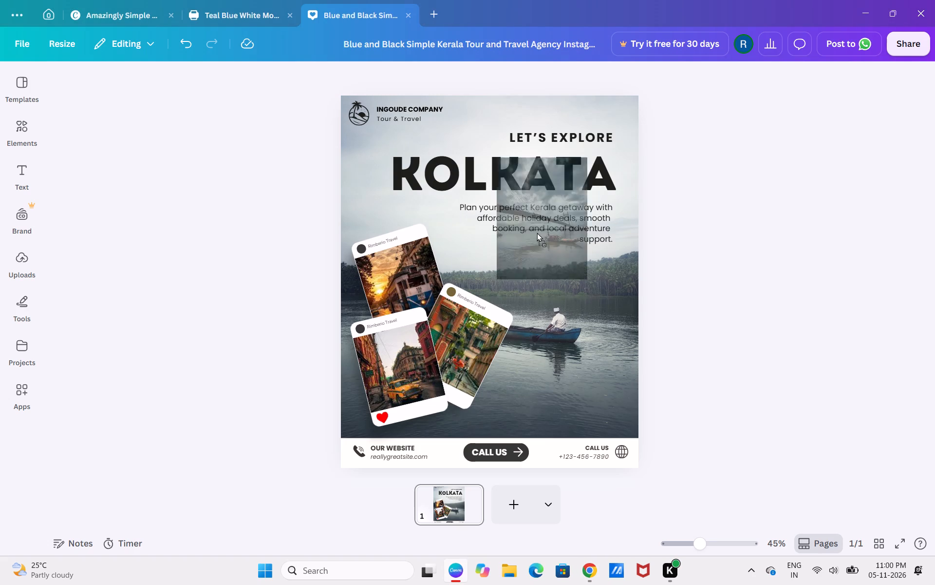
left_click_drag(537, 233, 538, 230)
left_click_drag(477, 310, 536, 318)
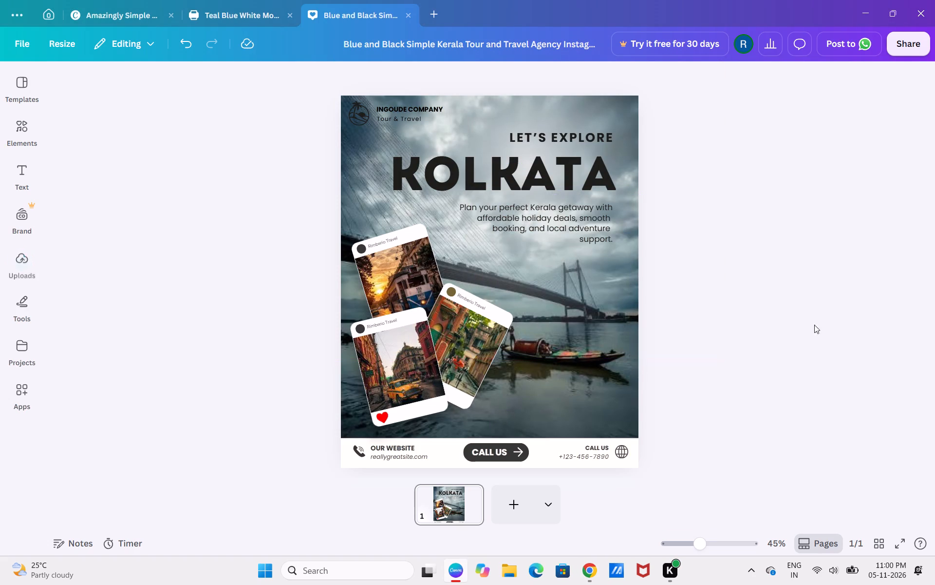
left_click(846, 321)
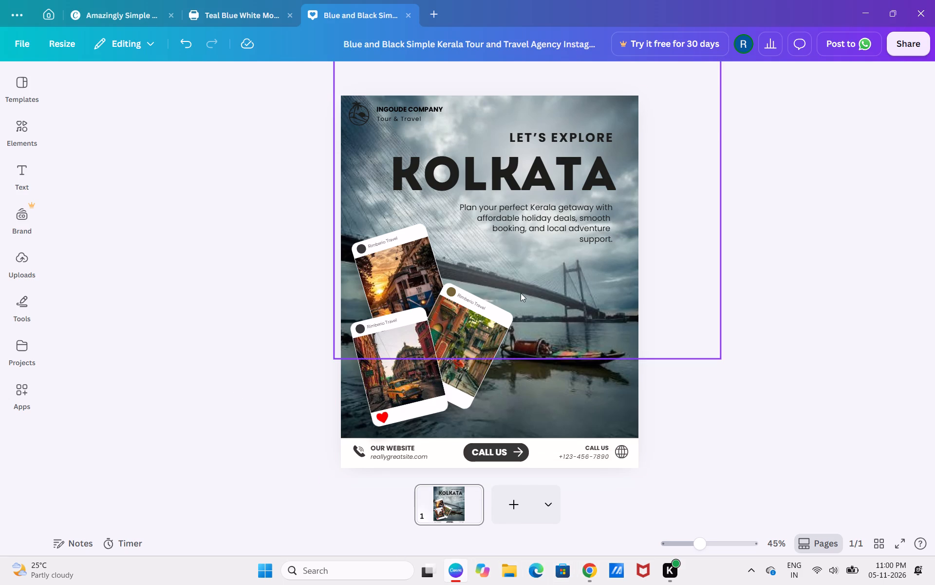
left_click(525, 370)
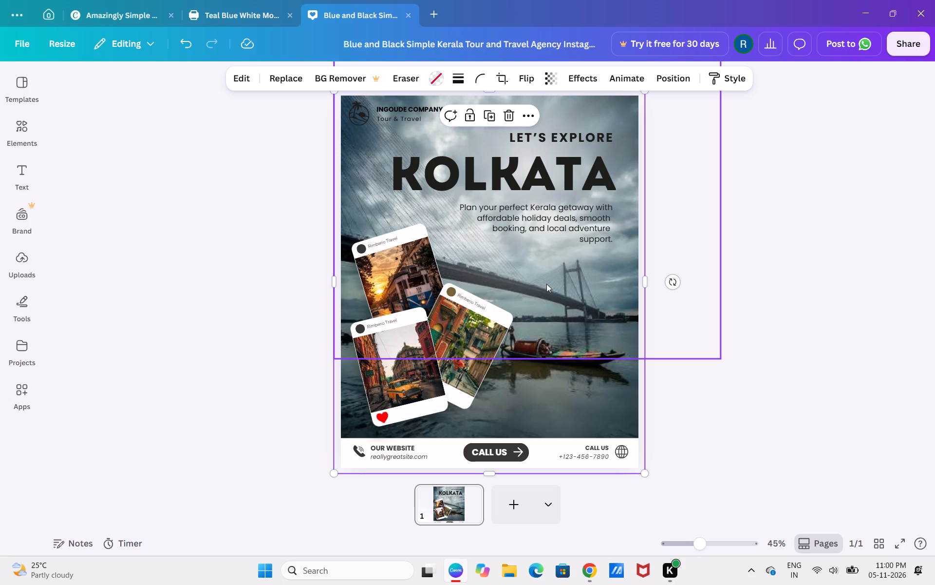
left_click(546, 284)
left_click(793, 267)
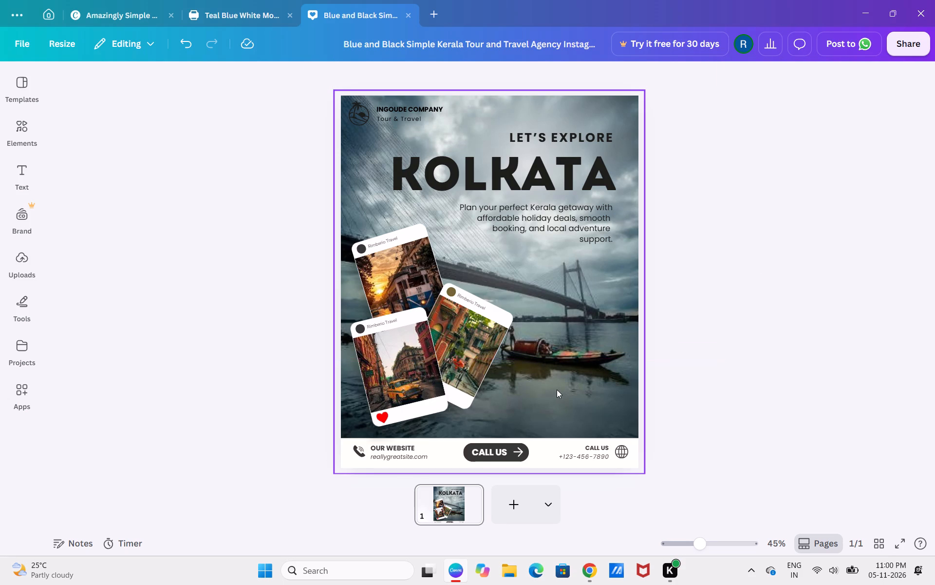
Apply the Radioactive effect to the bridge and boat background photo.
left_click(615, 367)
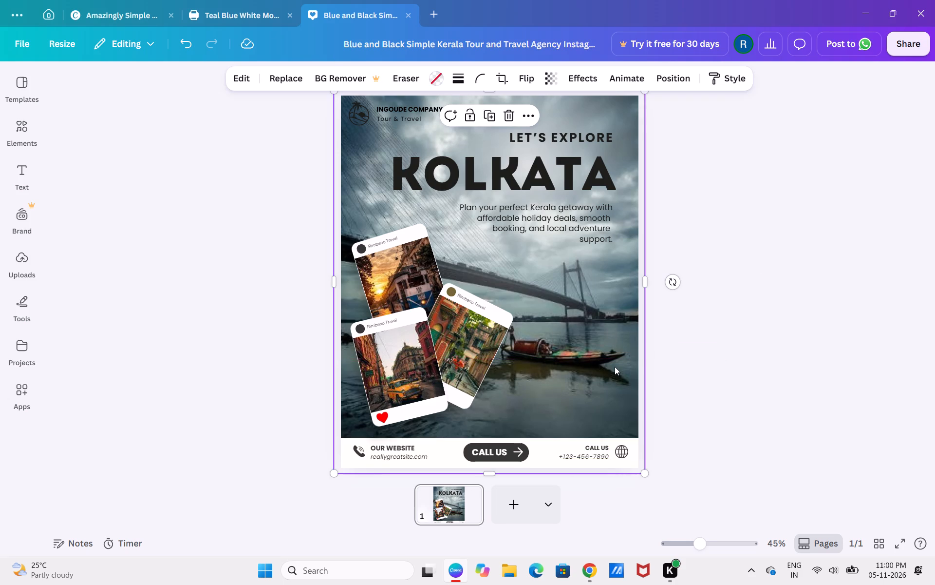
left_click(591, 78)
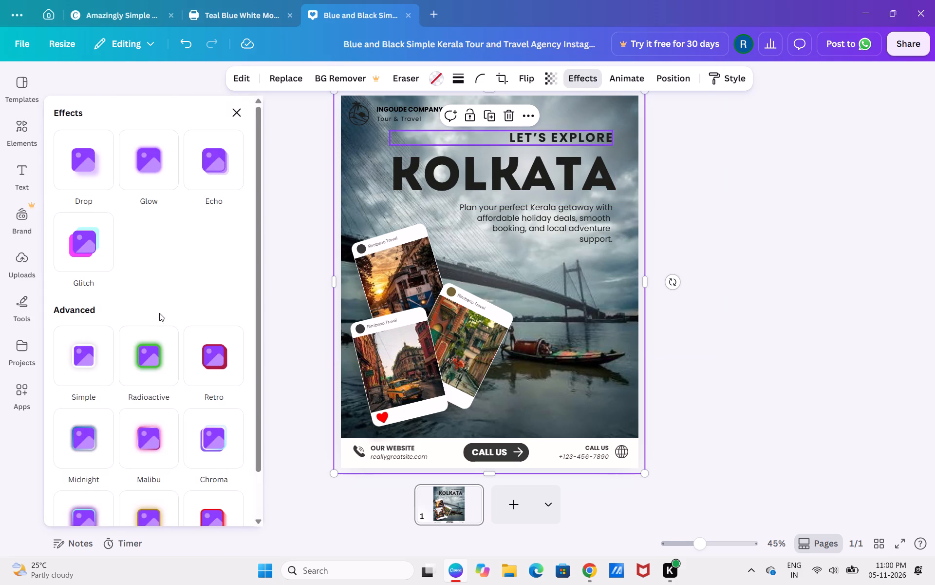
left_click(149, 374)
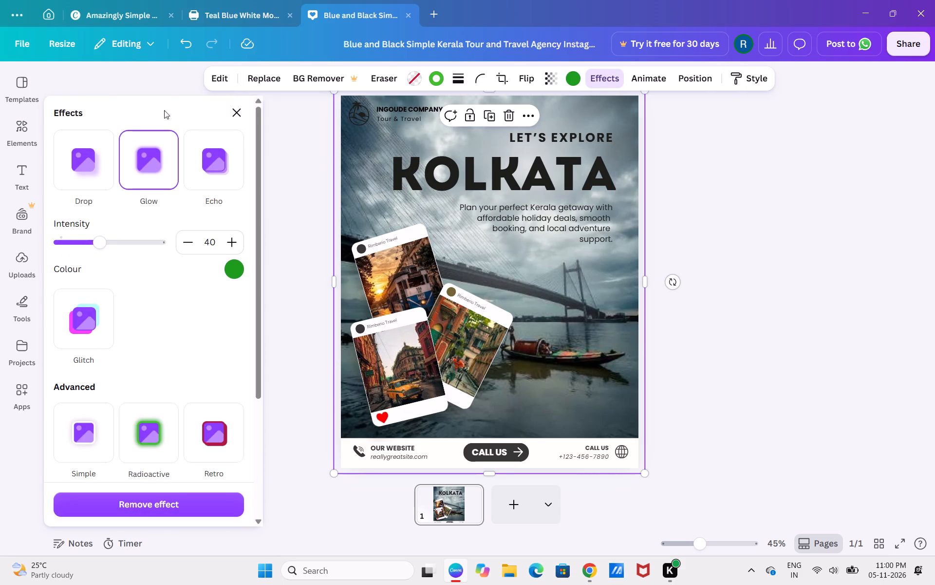
left_click(240, 108)
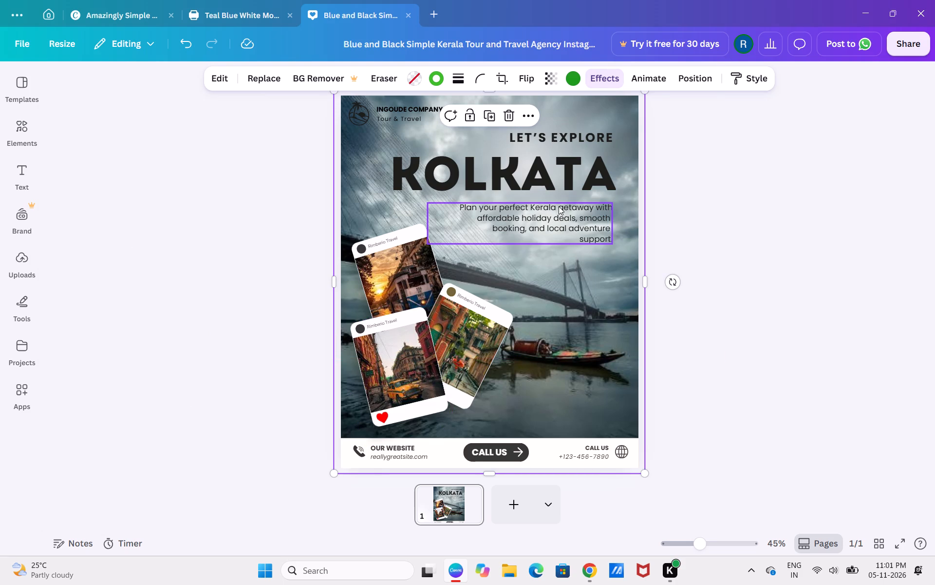
Replace "Kerala getaway" with "Kolkata visit" in the description paragraph below the KOLKATA headline.
double_click(573, 209)
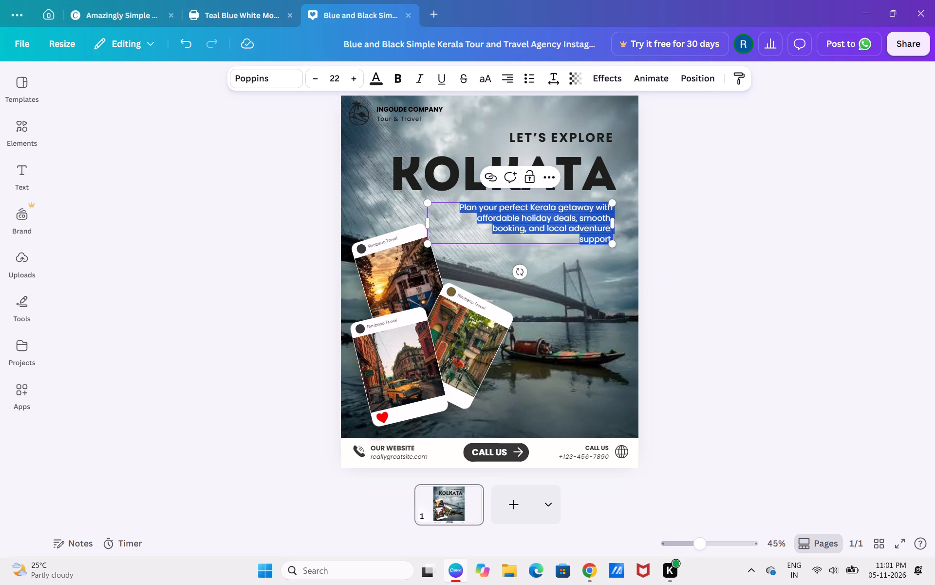
left_click(578, 208)
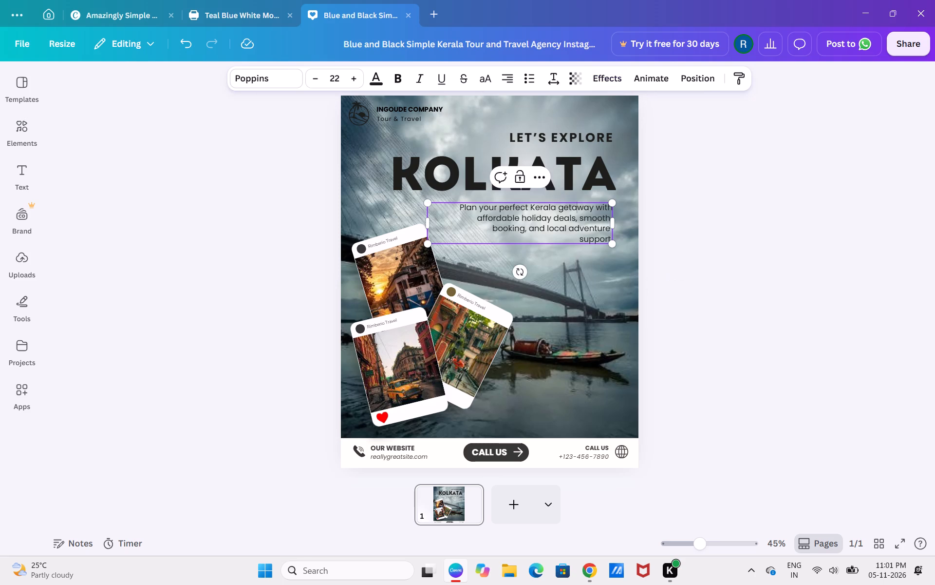
left_click(591, 208)
key("Right")
key("BackSpace")
key("BackSpace")
key("BackSpace")
key("BackSpace")
key("BackSpace")
key("BackSpace")
key("BackSpace")
key("BackSpace")
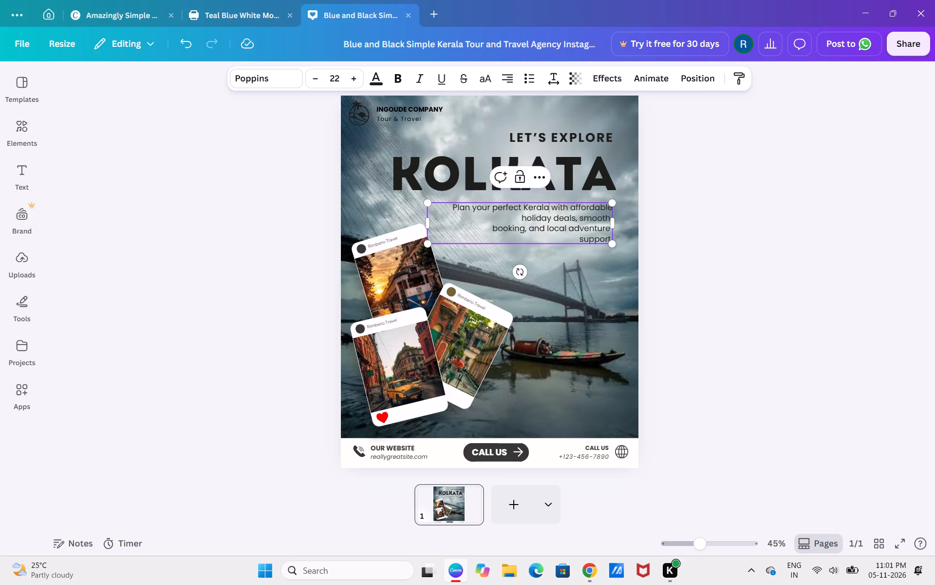
key("BackSpace")
key("BackSpace")
key("BackSpace")
key("BackSpace")
key("BackSpace")
type("olkata")
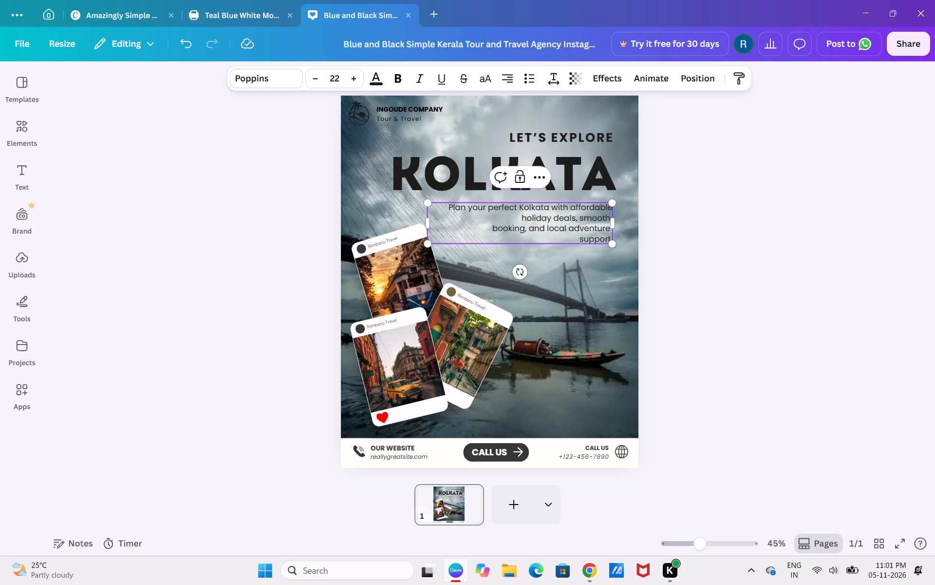
key("space")
type("visit")
Delete the word "affordable" before "holiday deals" in the description paragraph.
key("Right")
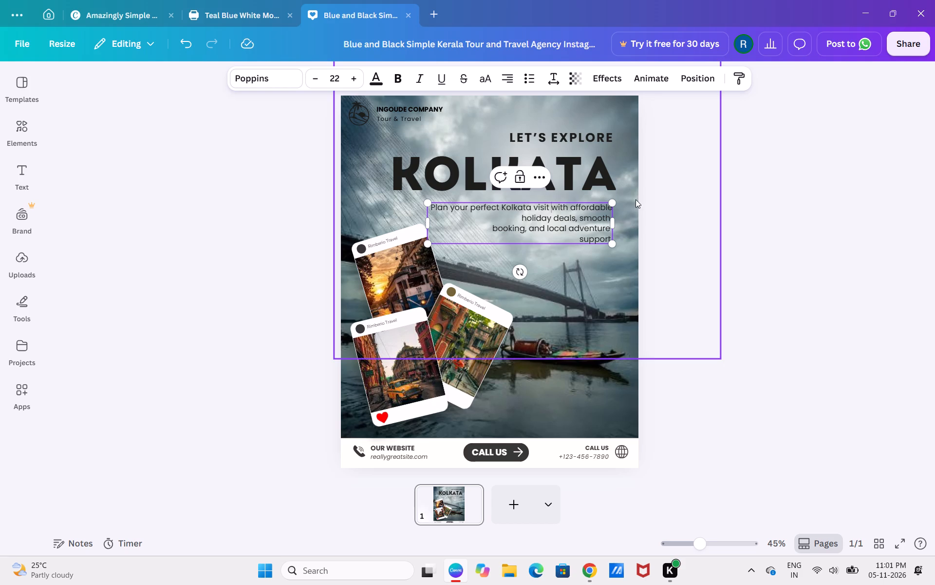
key("Right")
key("Right")
key("Right")
key("Right")
key("Right")
key("Right")
key("Right")
key("Right")
key("Right")
key("Right")
key("Right")
key("Right")
key("Right")
key("Right")
key("Right")
key("BackSpace")
key("BackSpace")
key("BackSpace")
key("BackSpace")
key("BackSpace")
key("BackSpace")
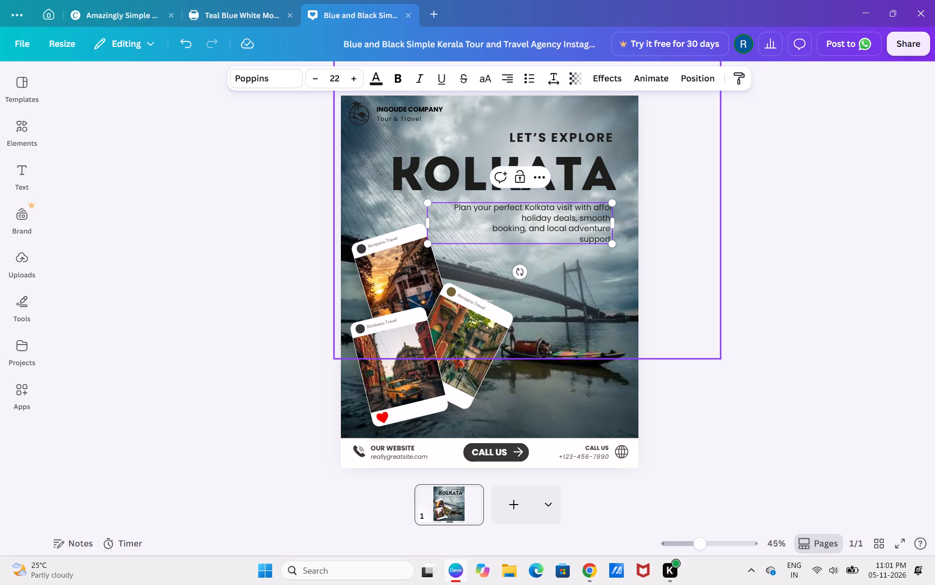
key("BackSpace")
key("BackSpace")
key("BackSpace")
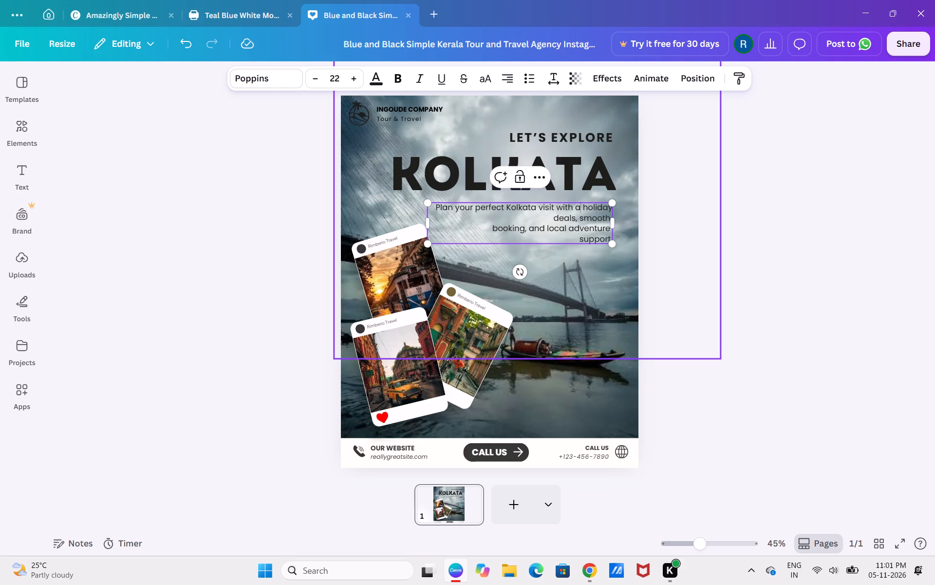
key("BackSpace")
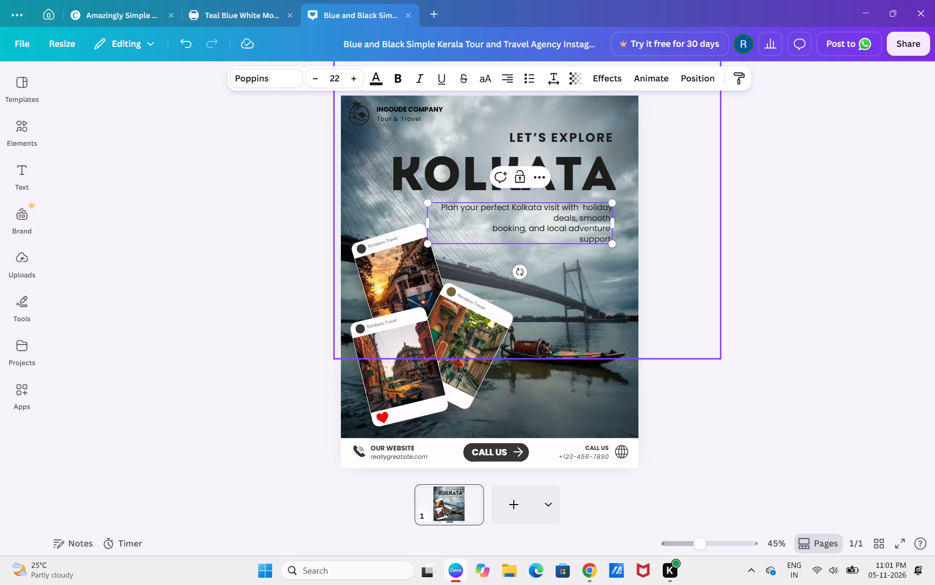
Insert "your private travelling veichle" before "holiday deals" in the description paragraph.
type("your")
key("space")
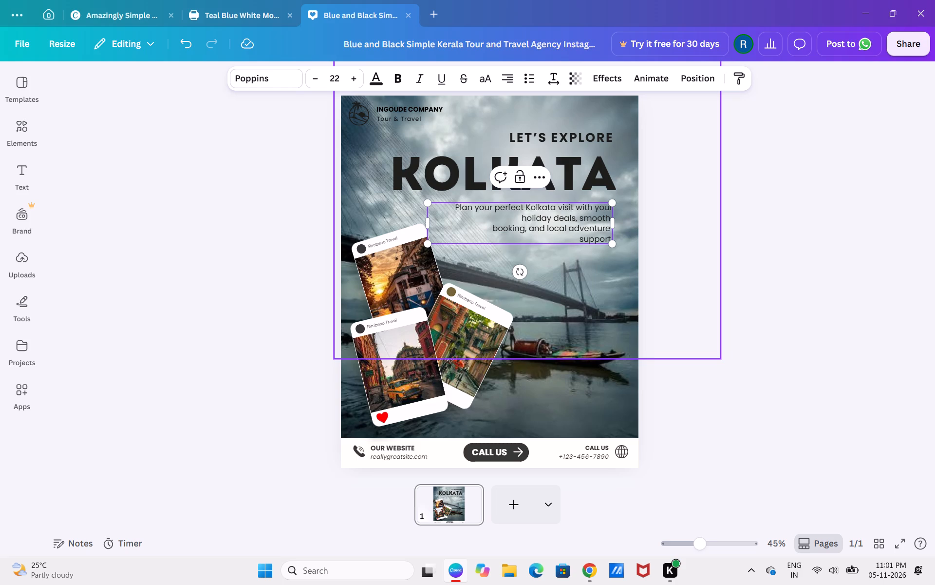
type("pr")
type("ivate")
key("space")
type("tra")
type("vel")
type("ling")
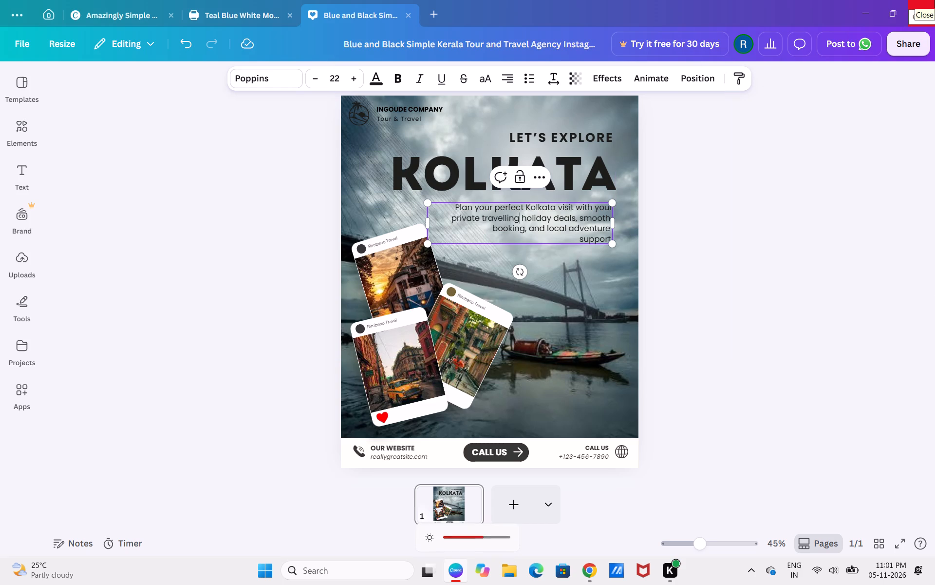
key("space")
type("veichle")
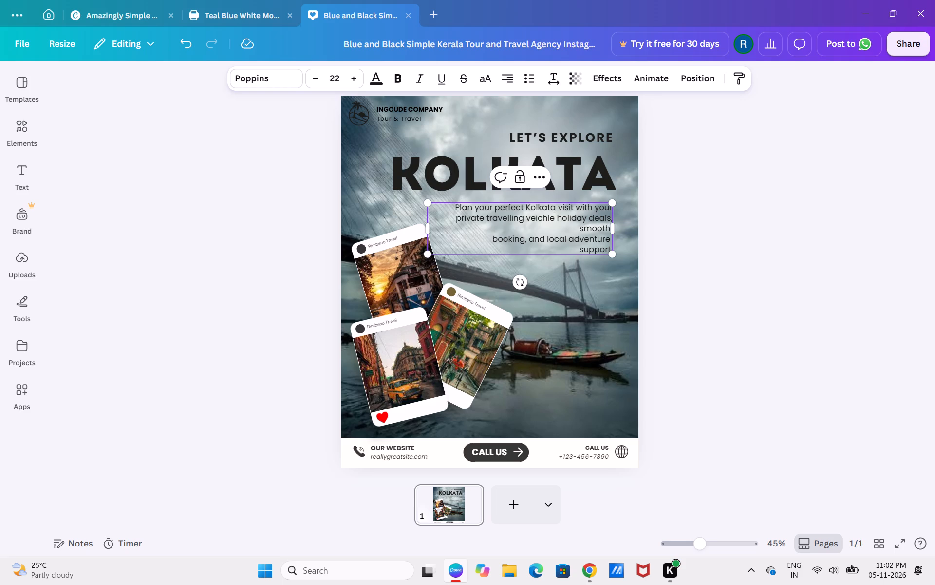
Look for a spelling correction for the word "veichle" in the description paragraph.
left_click_drag(527, 216, 557, 217)
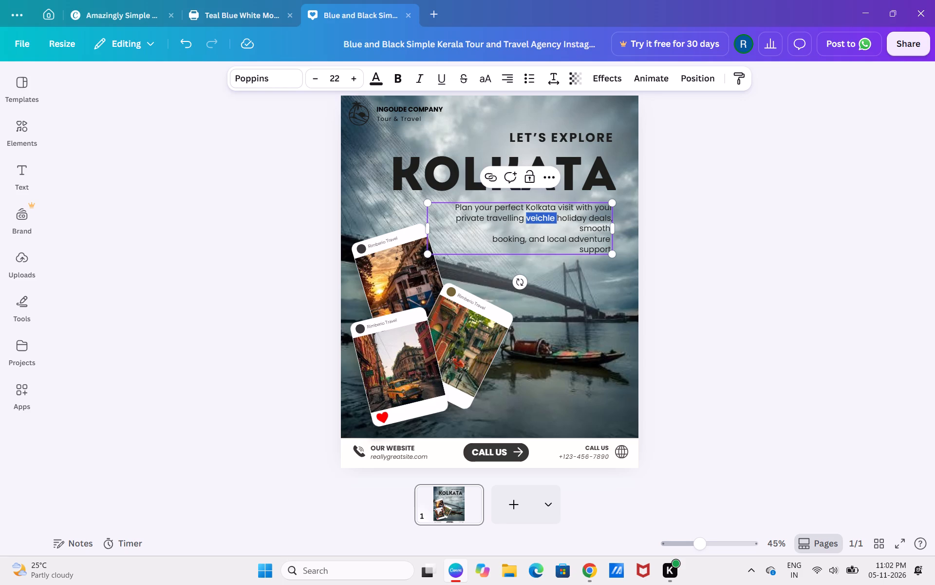
right_click(544, 218)
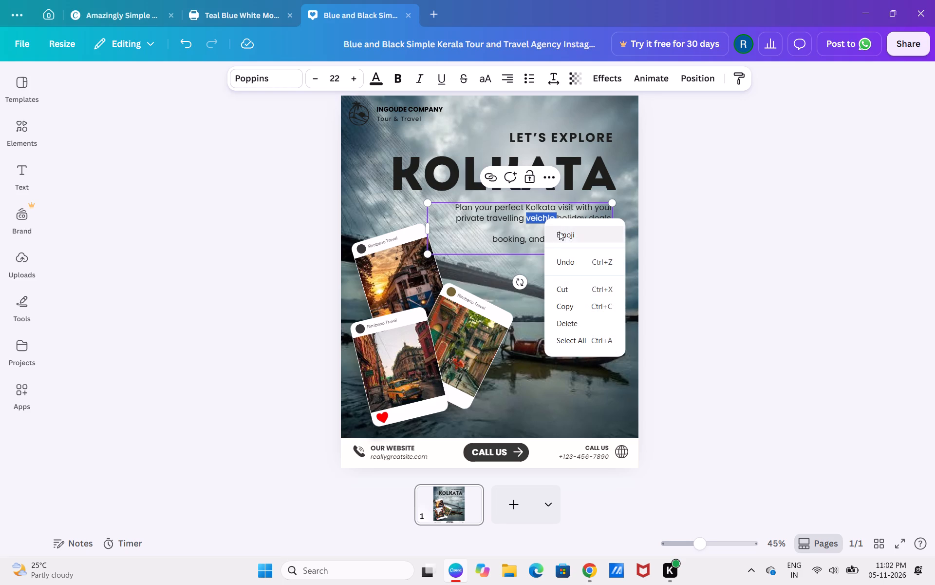
left_click_drag(679, 249, 721, 253)
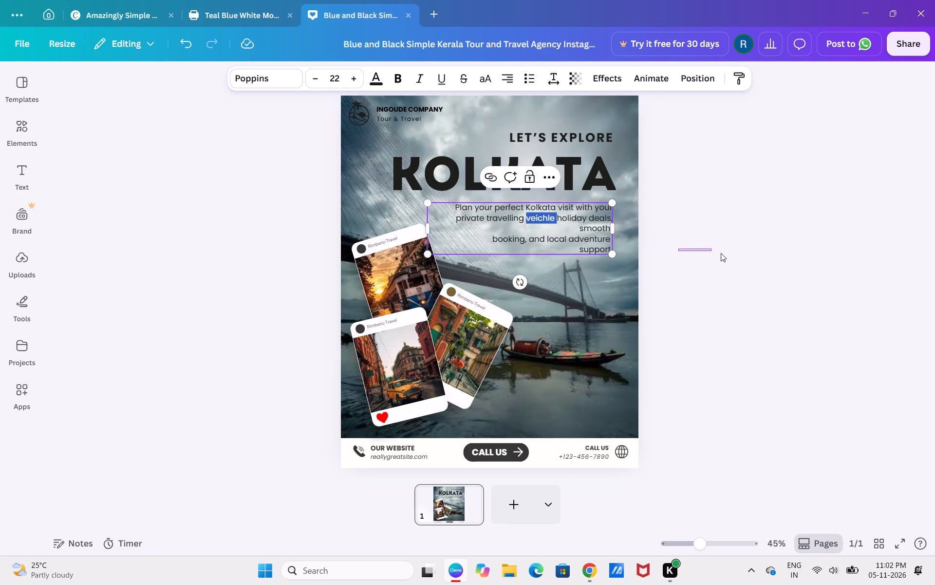
left_click_drag(721, 253, 723, 252)
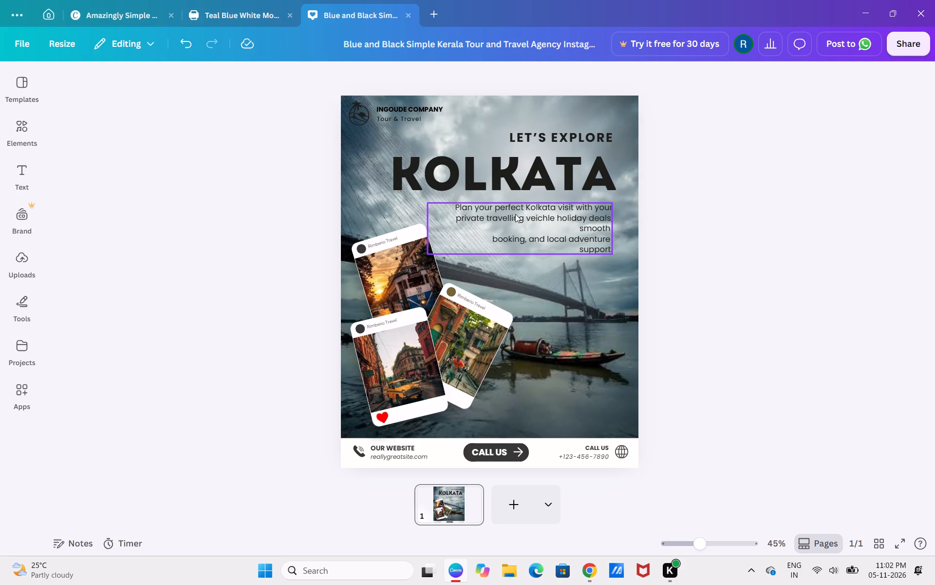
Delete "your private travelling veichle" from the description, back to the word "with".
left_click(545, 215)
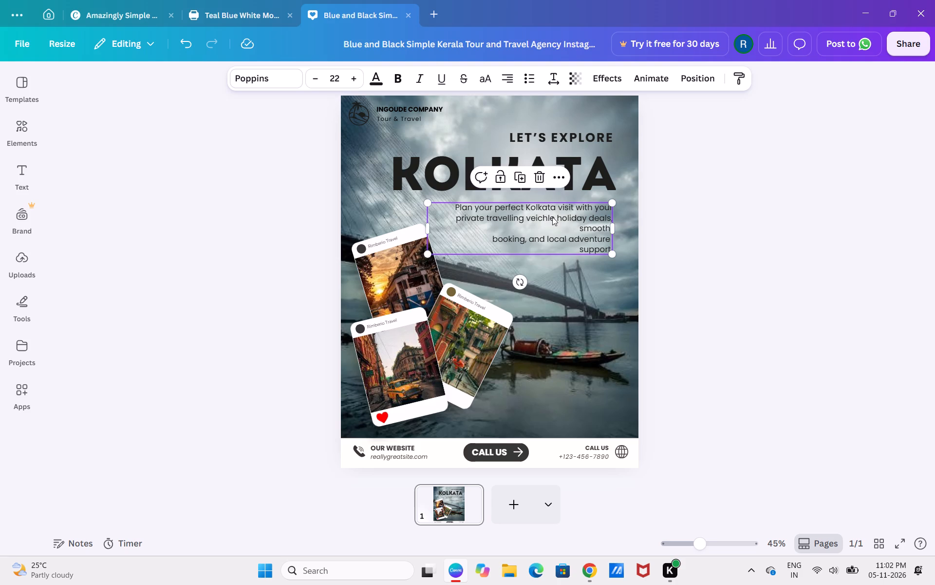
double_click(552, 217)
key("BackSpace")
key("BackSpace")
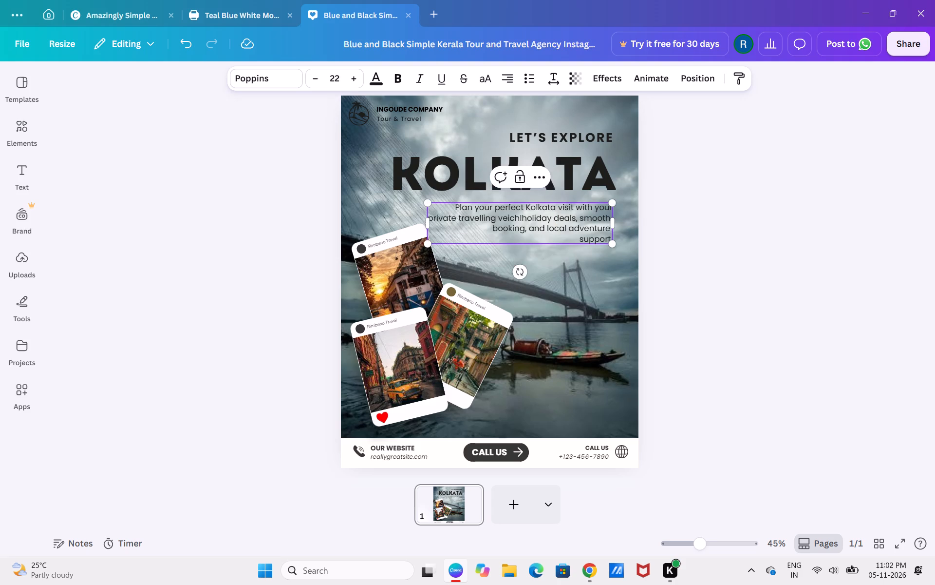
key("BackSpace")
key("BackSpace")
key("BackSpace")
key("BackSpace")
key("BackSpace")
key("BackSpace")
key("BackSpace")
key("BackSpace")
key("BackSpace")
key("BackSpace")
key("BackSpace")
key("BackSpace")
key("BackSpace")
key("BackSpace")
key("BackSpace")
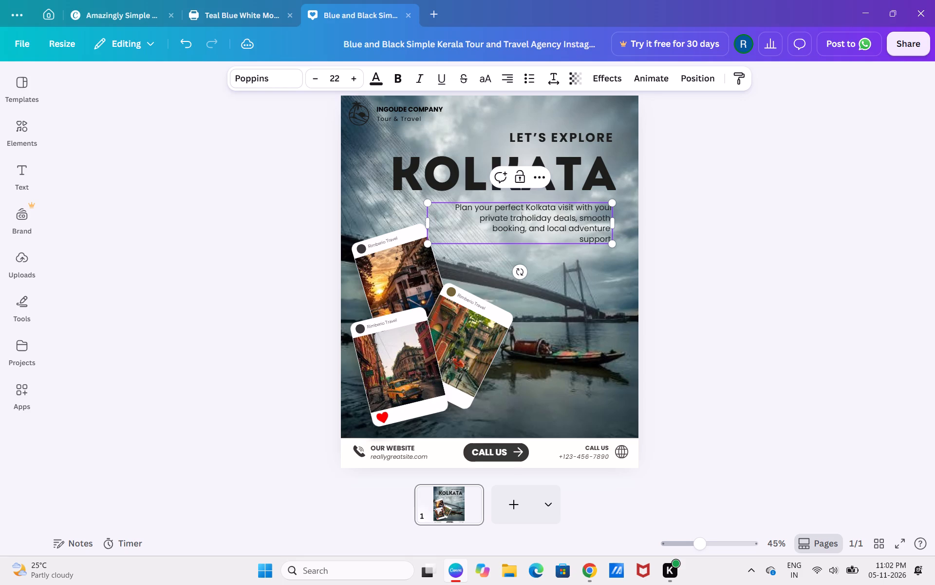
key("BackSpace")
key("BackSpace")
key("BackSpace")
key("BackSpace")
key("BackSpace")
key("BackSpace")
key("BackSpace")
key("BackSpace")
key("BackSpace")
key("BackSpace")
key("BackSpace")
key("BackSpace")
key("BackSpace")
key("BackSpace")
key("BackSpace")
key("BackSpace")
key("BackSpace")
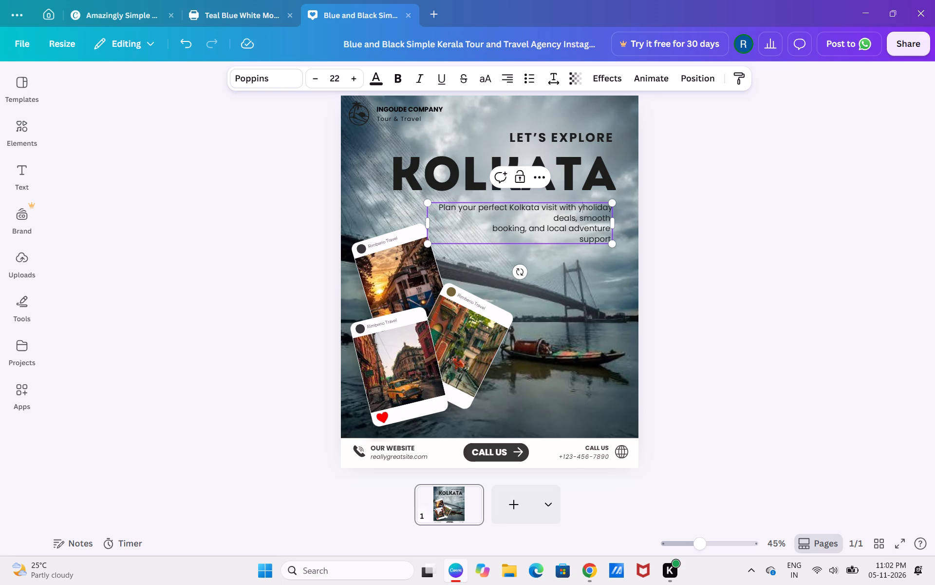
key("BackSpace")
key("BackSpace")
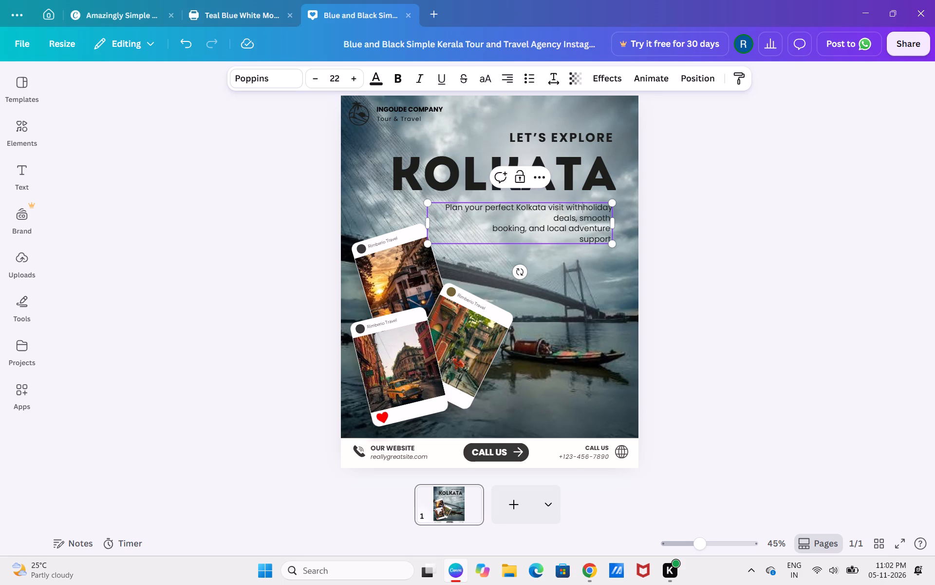
Insert "Kolkata's heritage transports" after "visit with" in the description paragraph.
key("space")
type("kolk")
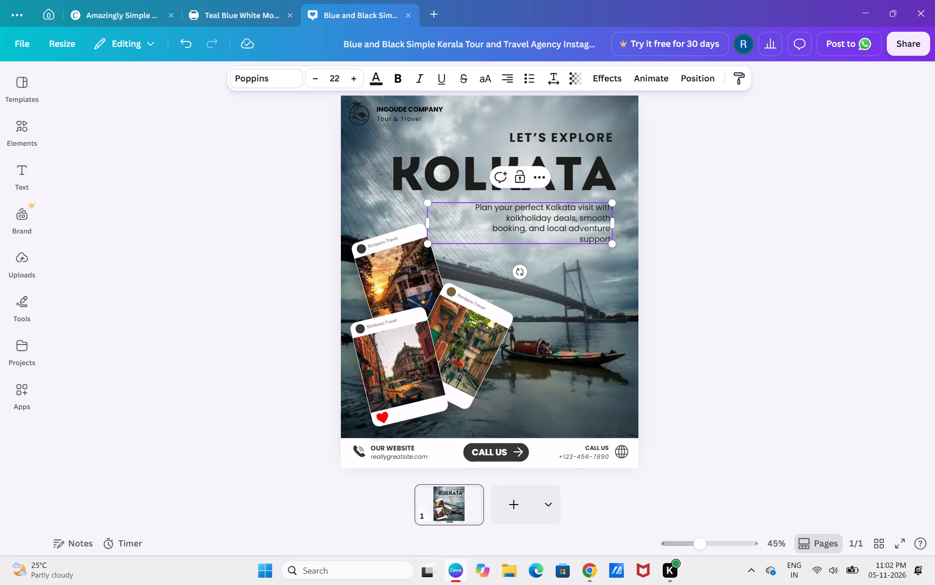
key("BackSpace")
key("BackSpace")
key("BackSpace")
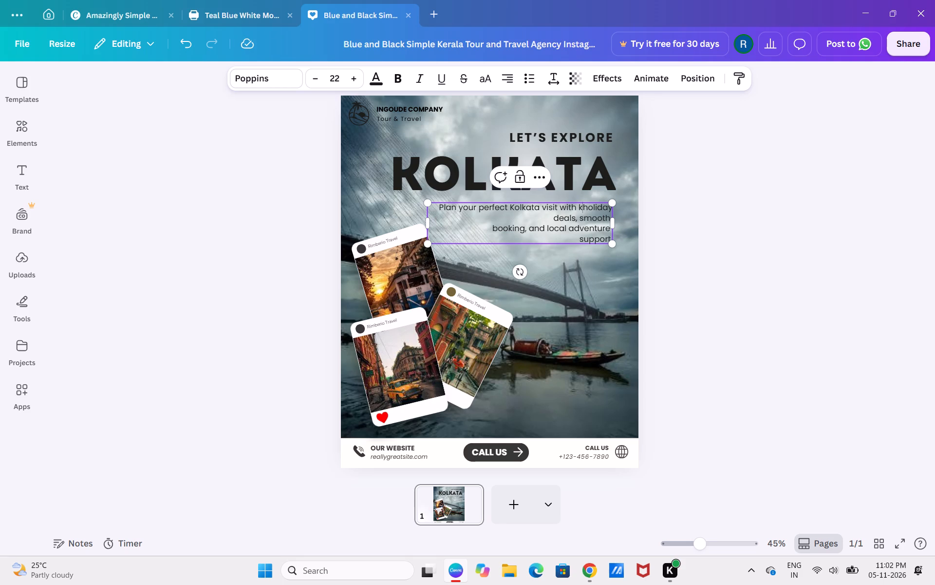
key("BackSpace")
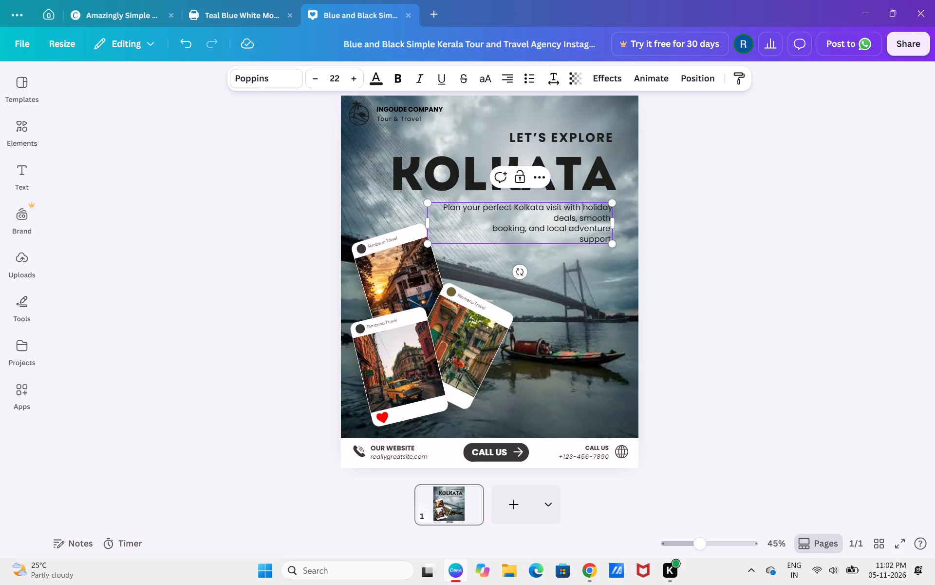
type("Kolkata")
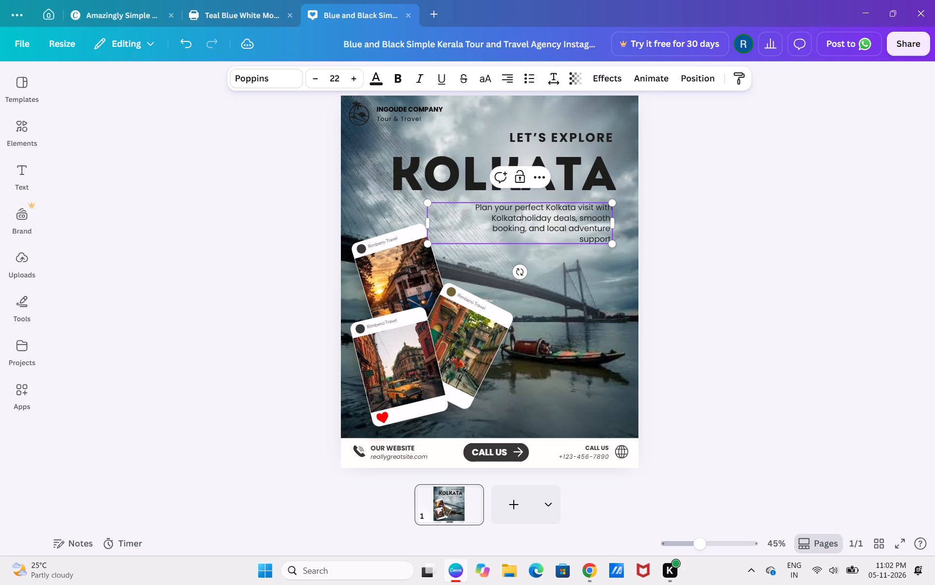
type("'s")
key("space")
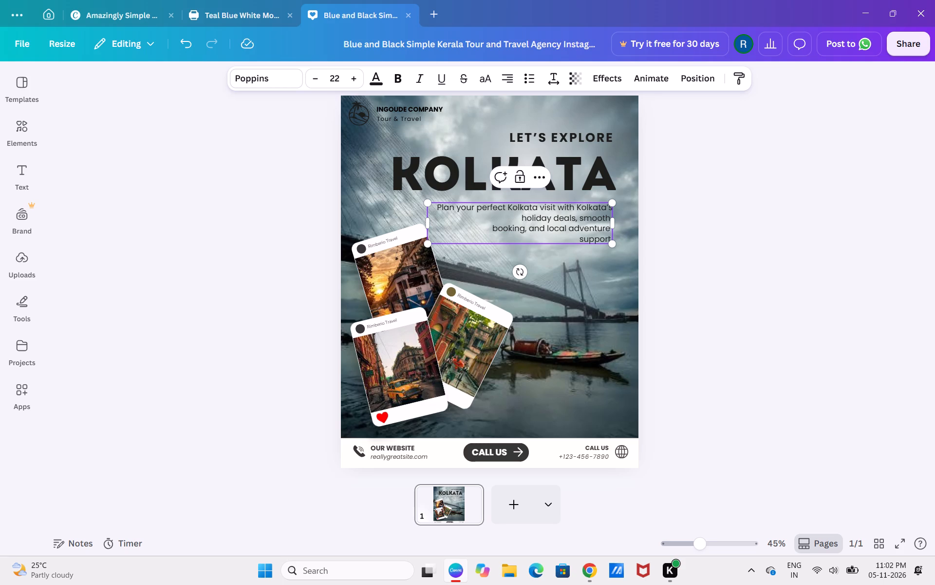
type("heritaf")
key("BackSpace")
type("ge")
key("space")
type("trans")
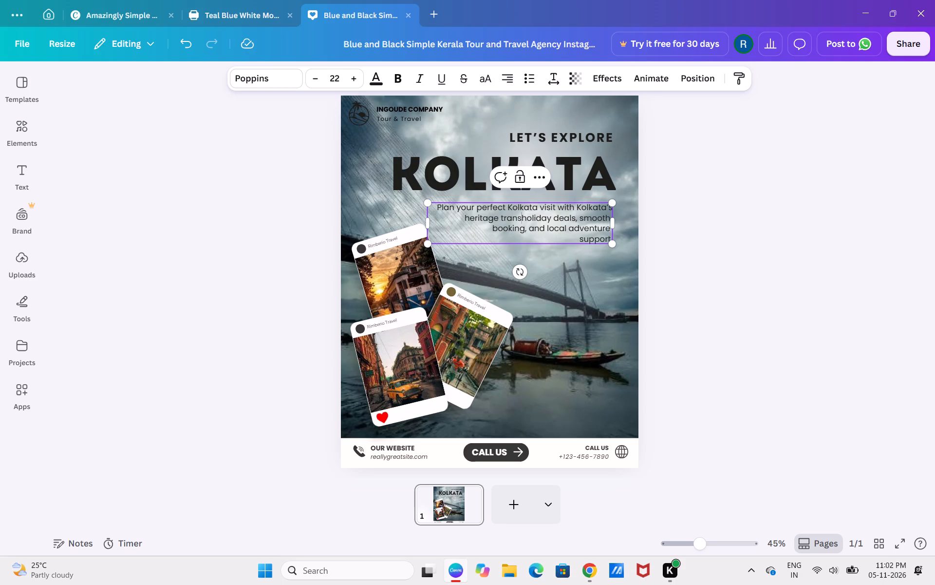
type("ports")
Delete "holiday deals, smooth" after "heritage transports" in the description and end that phrase with a full stop.
key("Right")
key("Right")
key("Right")
key("Right")
key("Right")
key("Right")
key("Right")
key("Right")
key("Right")
key("Right")
key("Right")
key("Right")
key("Right")
key("Right")
key("Right")
key("Right")
key("Right")
key("Right")
key("Right")
key("Right")
key("Right")
key("BackSpace")
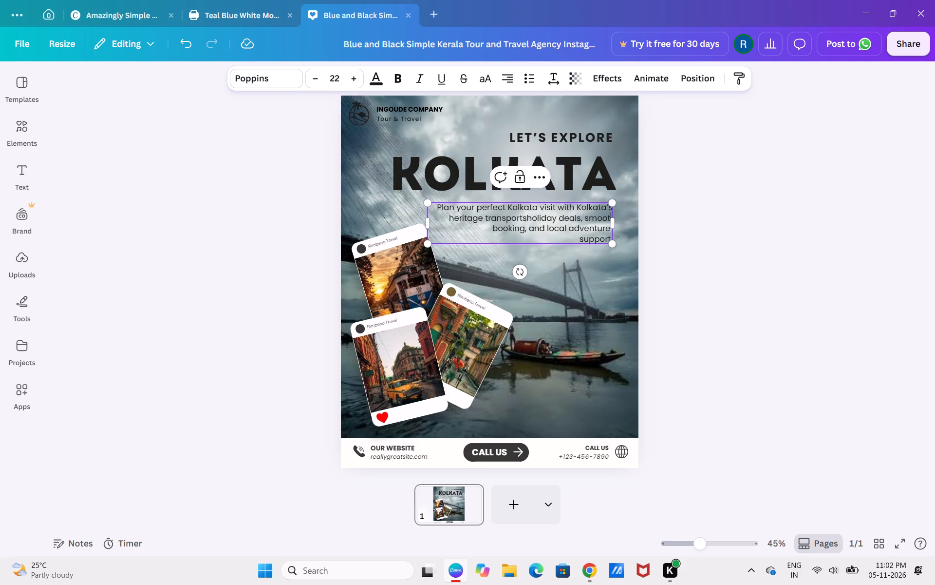
key("BackSpace")
key("BackSpace")
key("BackSpace")
key("BackSpace")
key("BackSpace")
key("BackSpace")
key("BackSpace")
key("BackSpace")
key("BackSpace")
key("BackSpace")
key("BackSpace")
key("BackSpace")
key("BackSpace")
key("BackSpace")
key("BackSpace")
key("BackSpace")
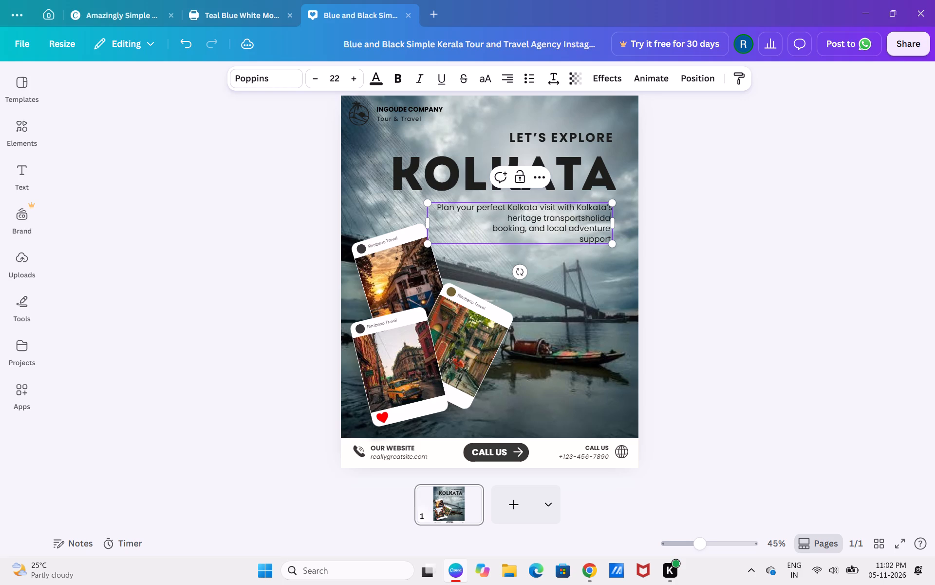
key("BackSpace")
key("BackSpace")
key("BackSpace")
key("BackSpace")
key("BackSpace")
key("BackSpace")
key("BackSpace")
type("s.")
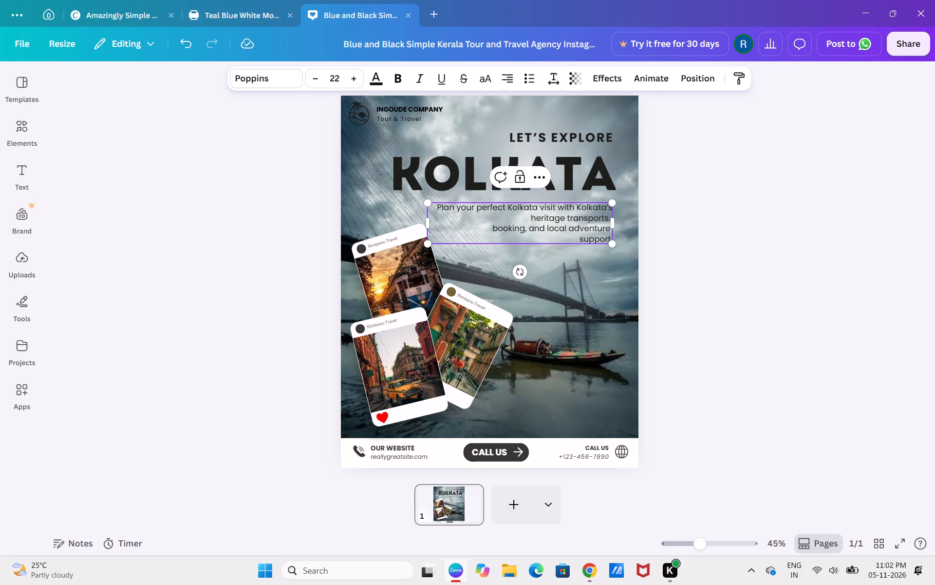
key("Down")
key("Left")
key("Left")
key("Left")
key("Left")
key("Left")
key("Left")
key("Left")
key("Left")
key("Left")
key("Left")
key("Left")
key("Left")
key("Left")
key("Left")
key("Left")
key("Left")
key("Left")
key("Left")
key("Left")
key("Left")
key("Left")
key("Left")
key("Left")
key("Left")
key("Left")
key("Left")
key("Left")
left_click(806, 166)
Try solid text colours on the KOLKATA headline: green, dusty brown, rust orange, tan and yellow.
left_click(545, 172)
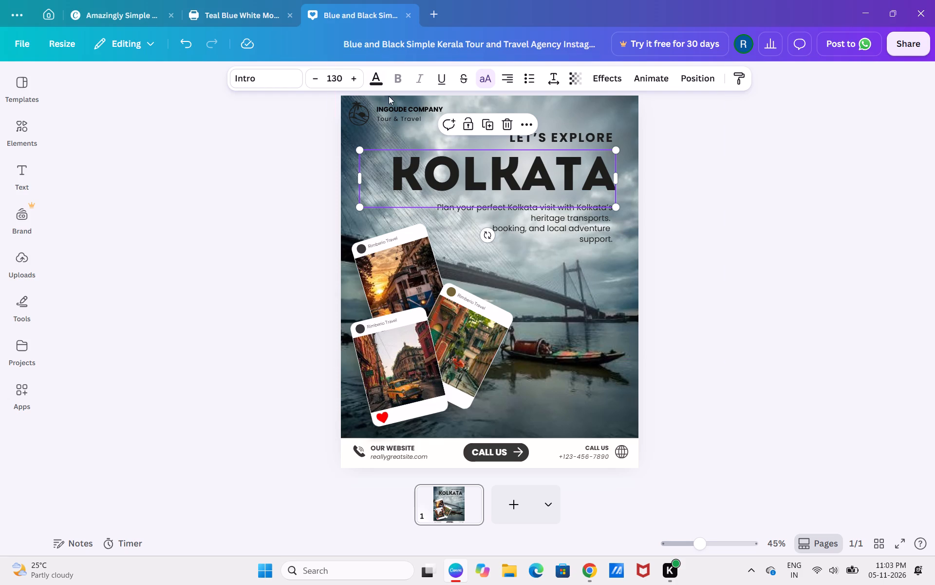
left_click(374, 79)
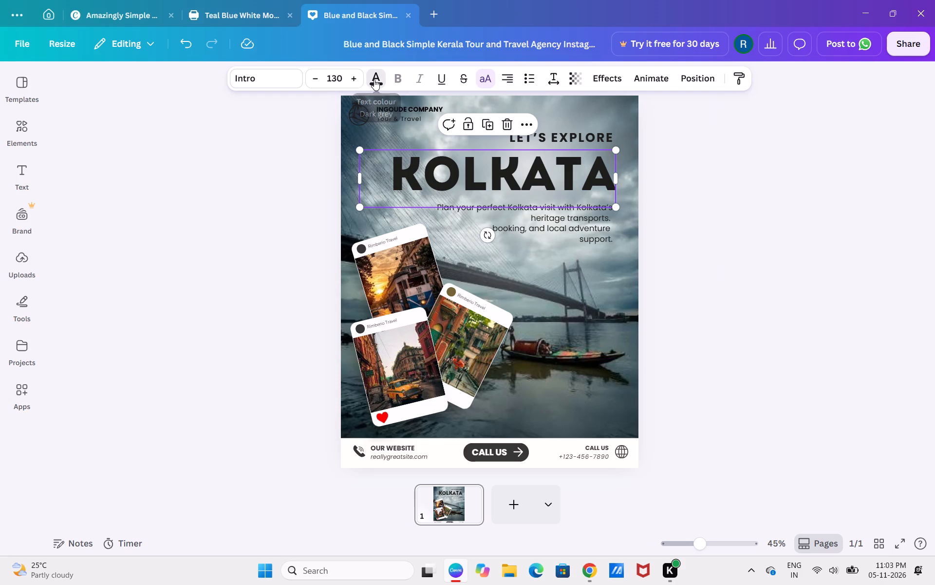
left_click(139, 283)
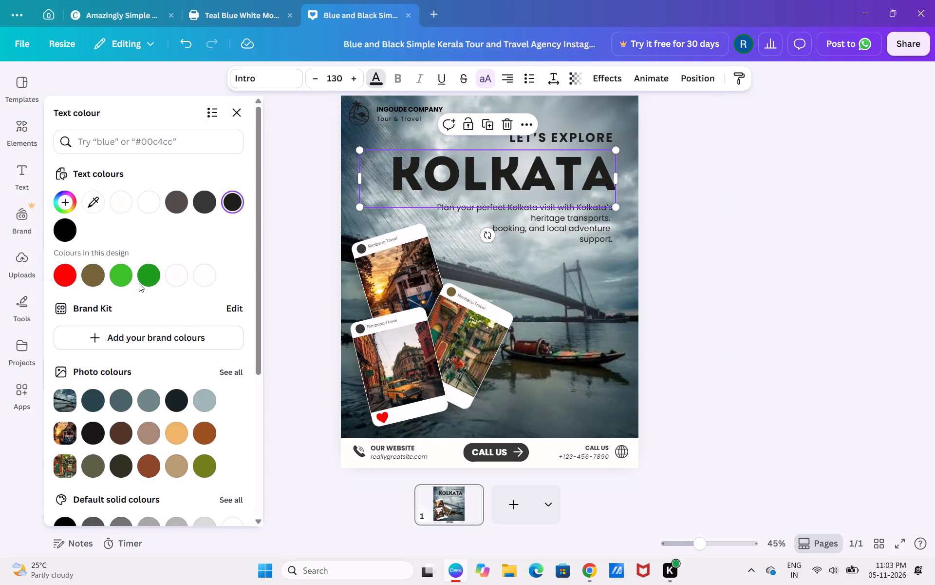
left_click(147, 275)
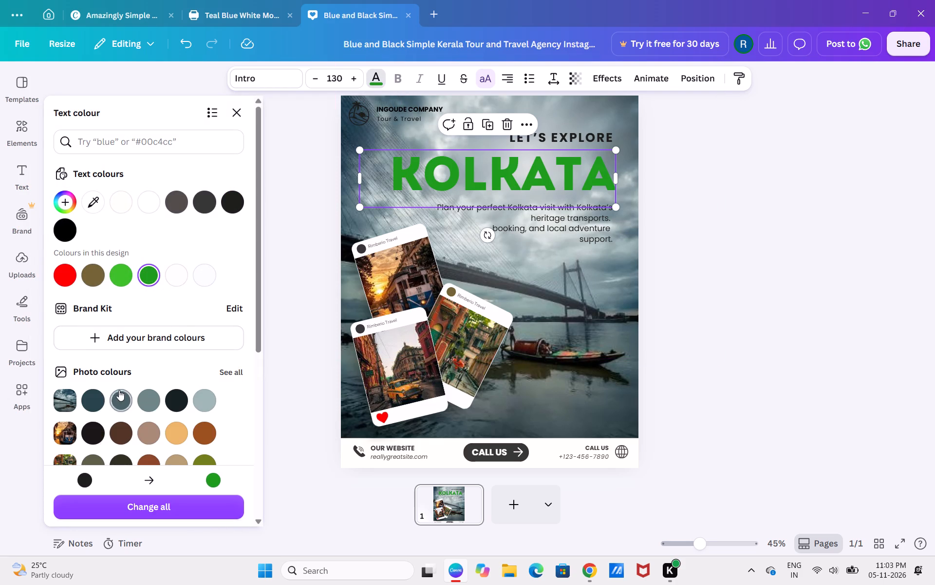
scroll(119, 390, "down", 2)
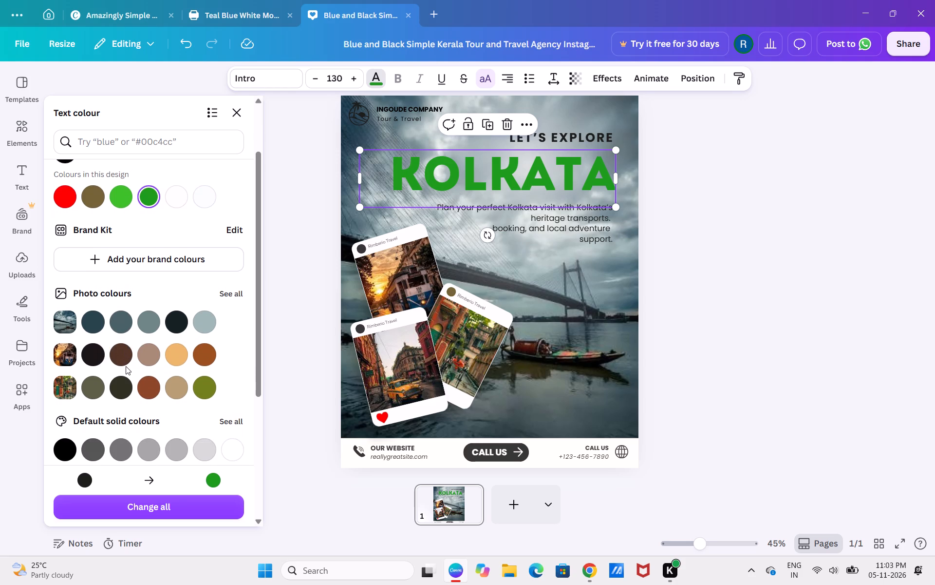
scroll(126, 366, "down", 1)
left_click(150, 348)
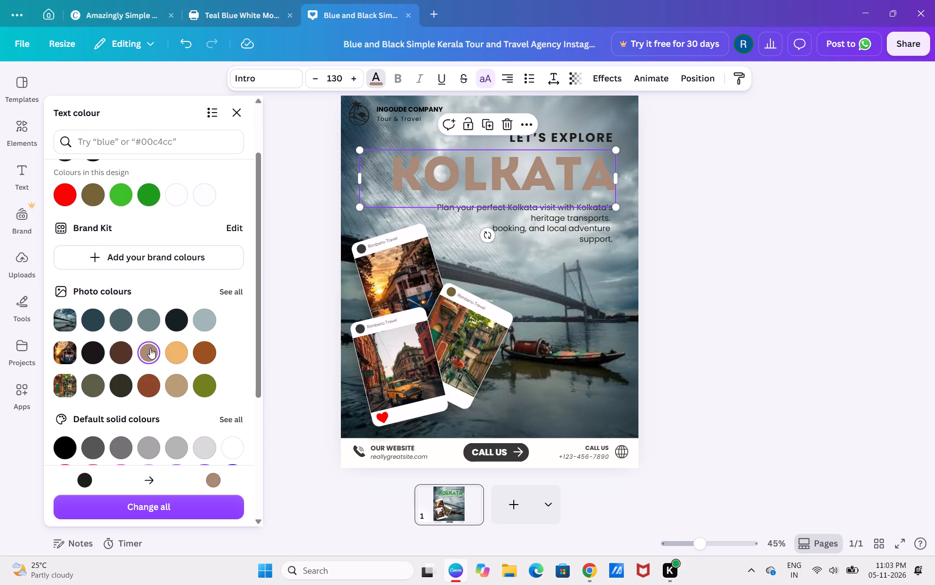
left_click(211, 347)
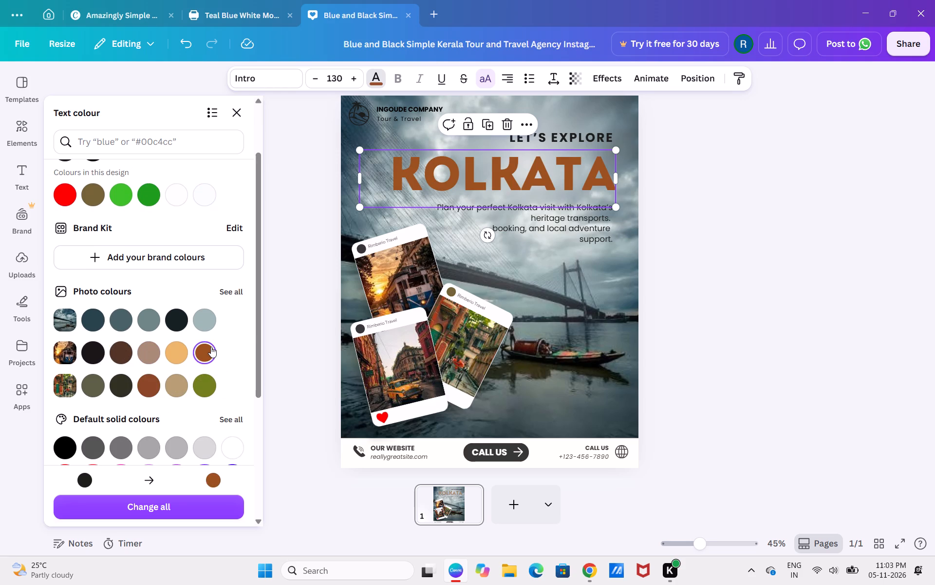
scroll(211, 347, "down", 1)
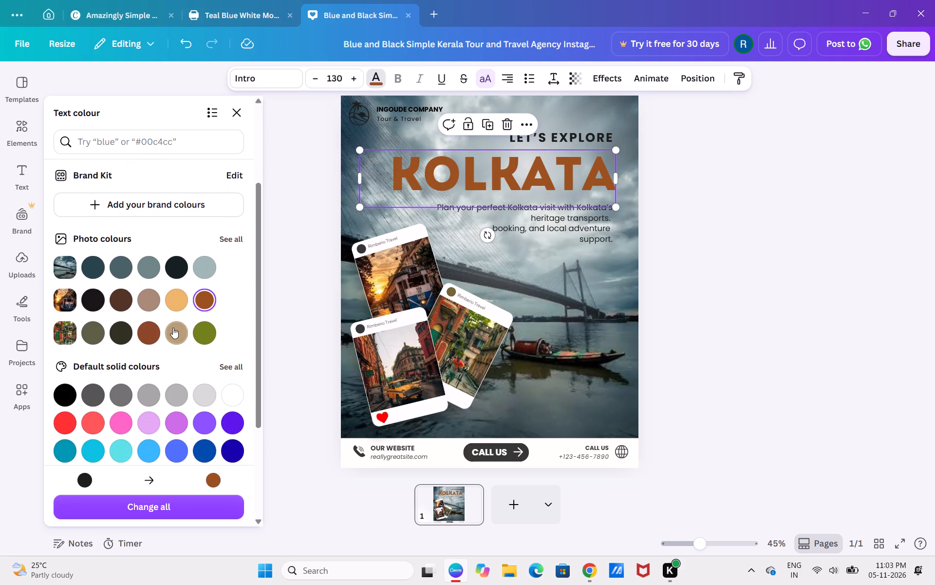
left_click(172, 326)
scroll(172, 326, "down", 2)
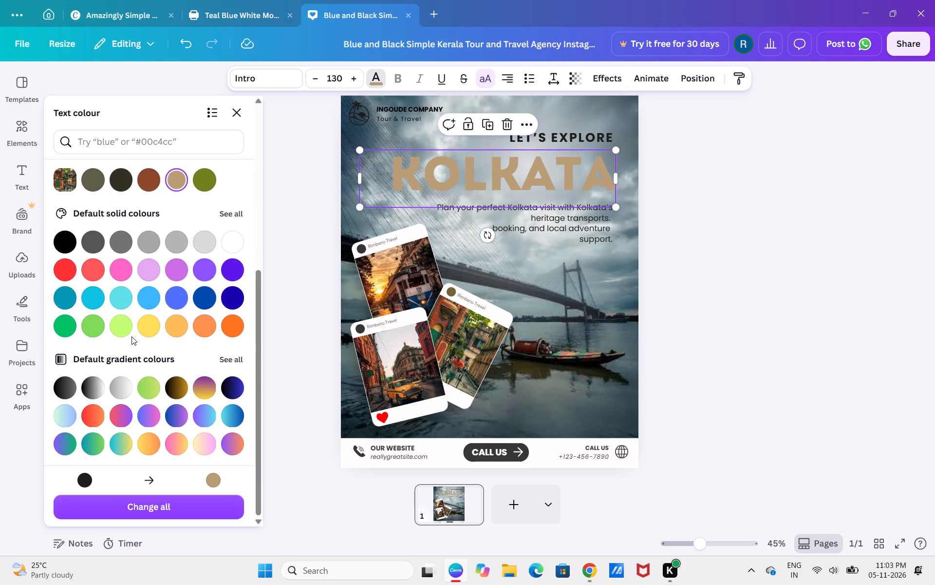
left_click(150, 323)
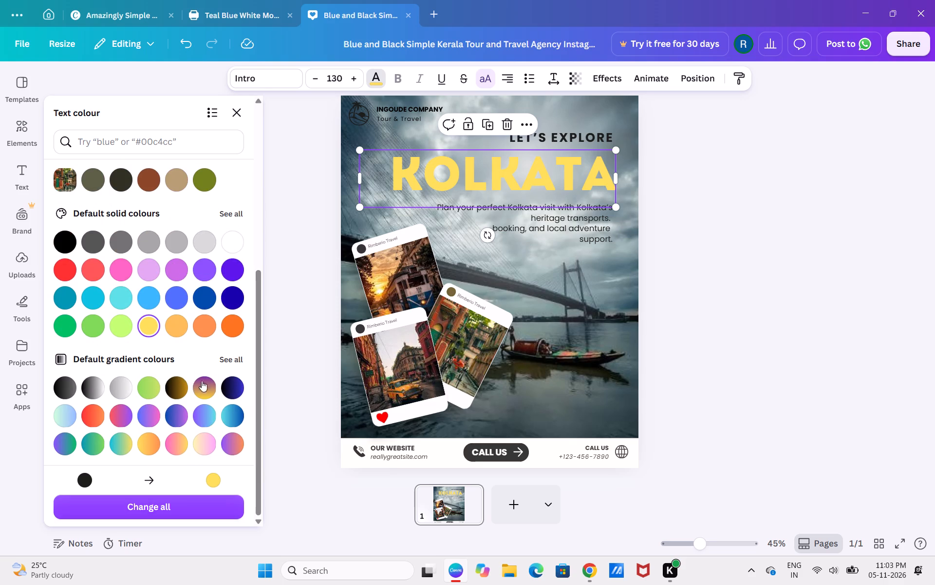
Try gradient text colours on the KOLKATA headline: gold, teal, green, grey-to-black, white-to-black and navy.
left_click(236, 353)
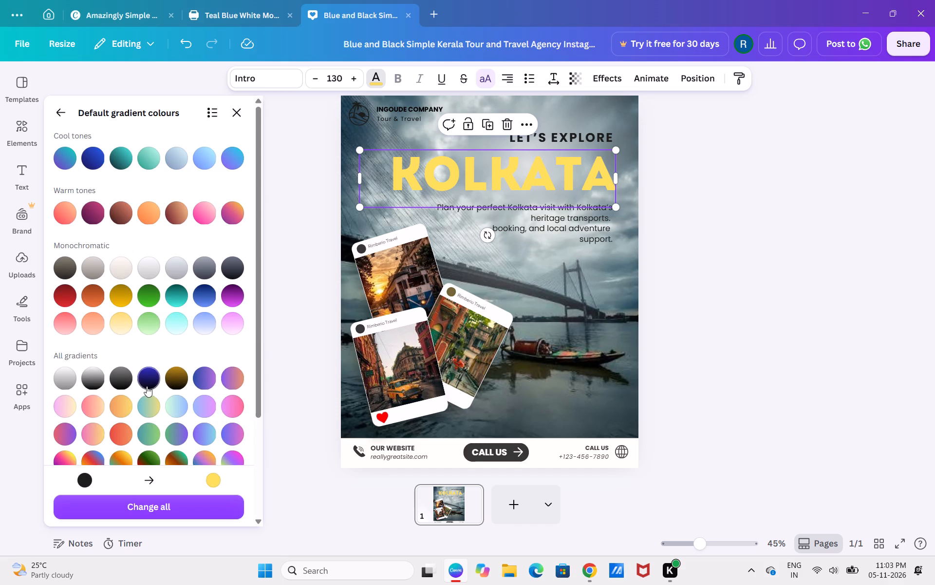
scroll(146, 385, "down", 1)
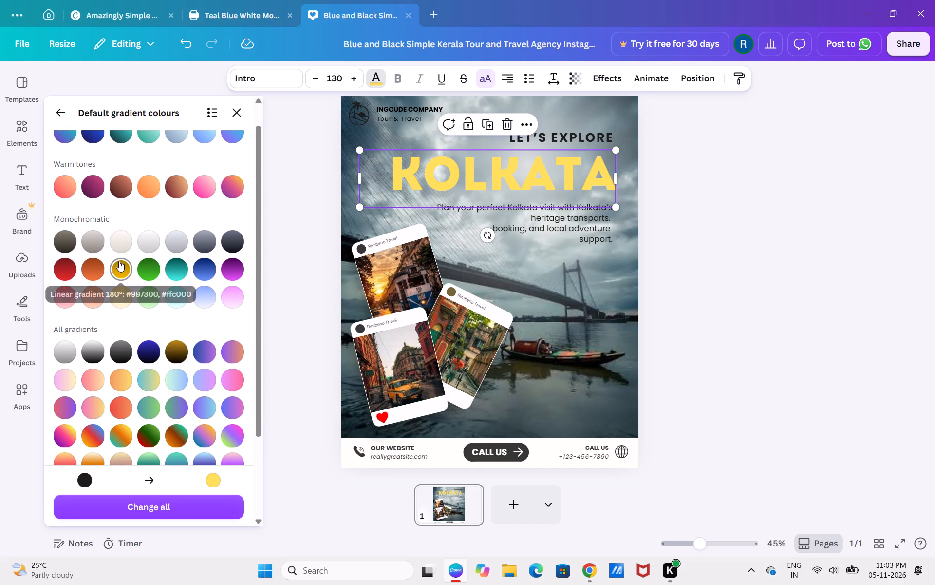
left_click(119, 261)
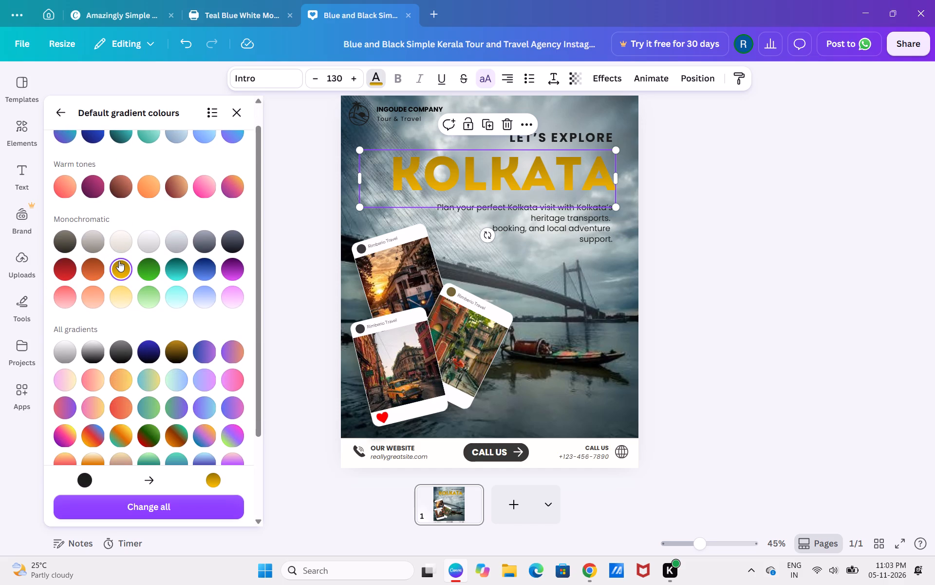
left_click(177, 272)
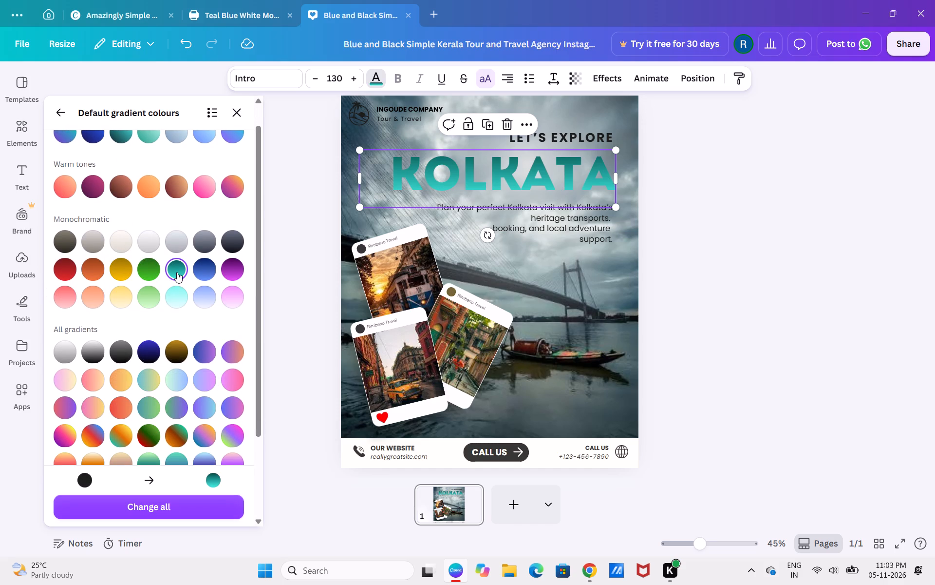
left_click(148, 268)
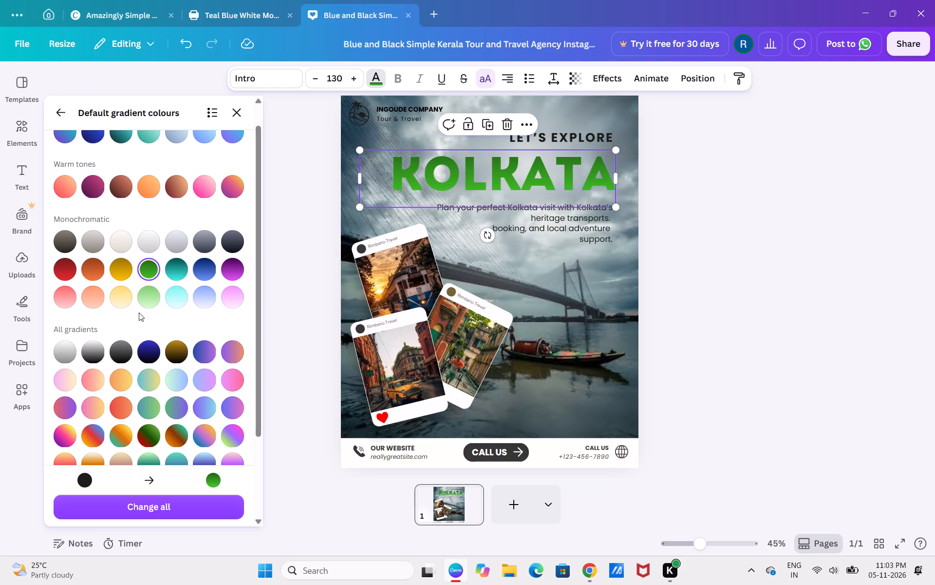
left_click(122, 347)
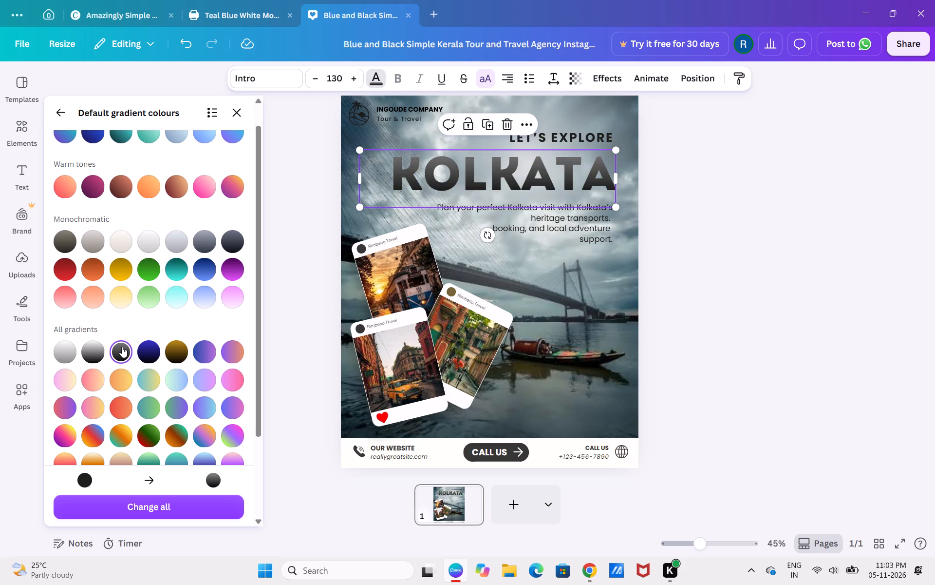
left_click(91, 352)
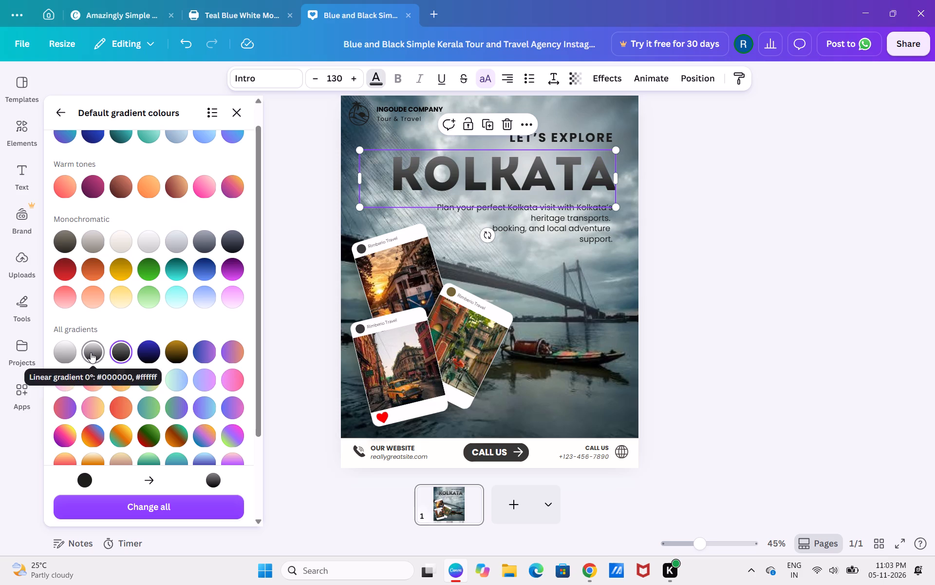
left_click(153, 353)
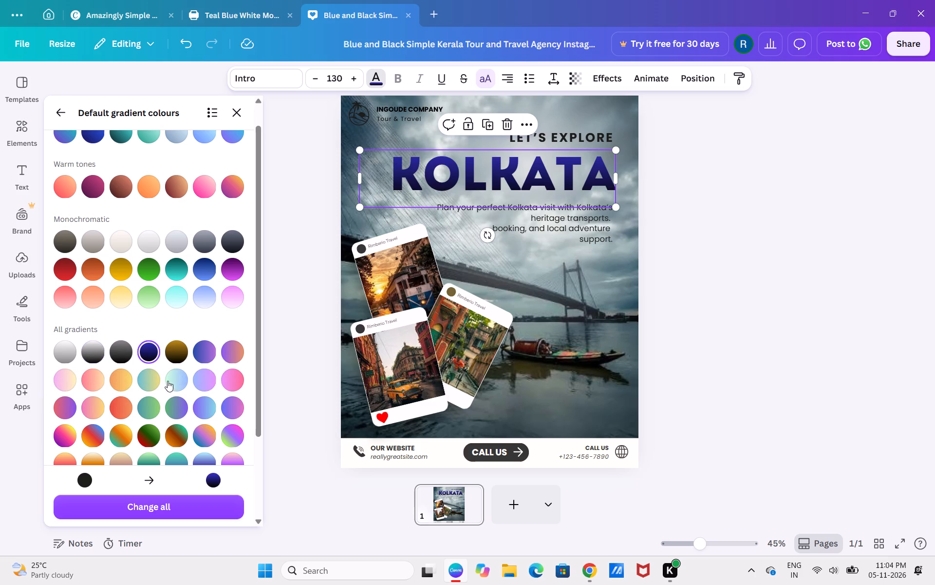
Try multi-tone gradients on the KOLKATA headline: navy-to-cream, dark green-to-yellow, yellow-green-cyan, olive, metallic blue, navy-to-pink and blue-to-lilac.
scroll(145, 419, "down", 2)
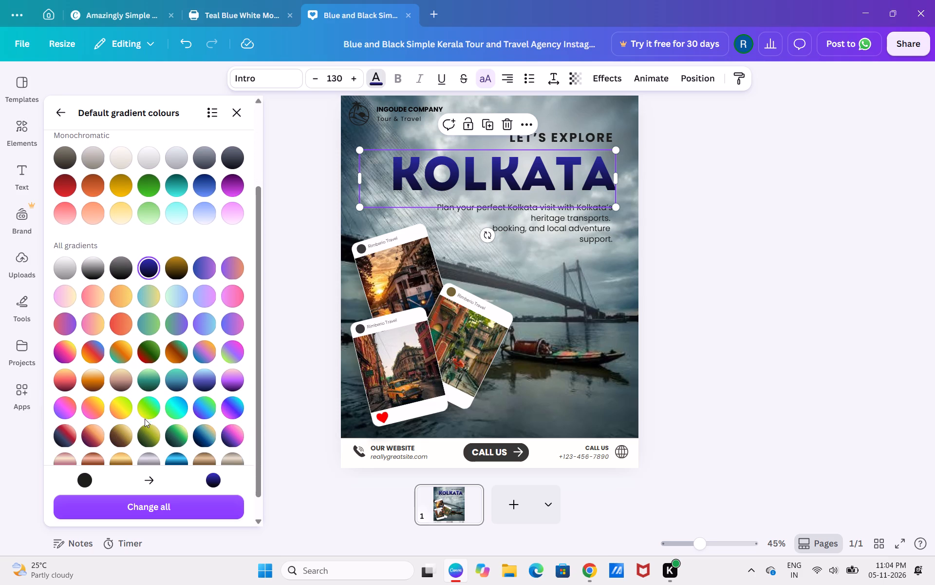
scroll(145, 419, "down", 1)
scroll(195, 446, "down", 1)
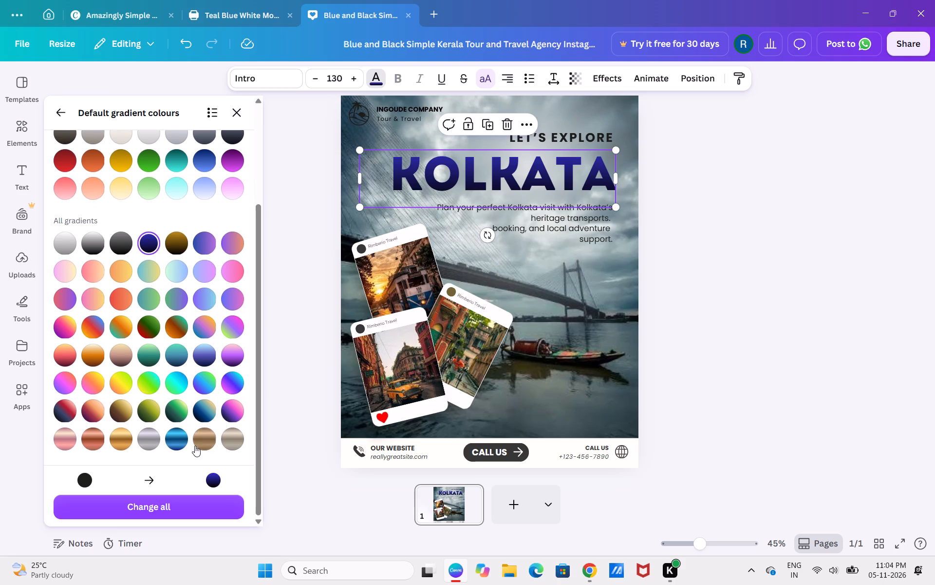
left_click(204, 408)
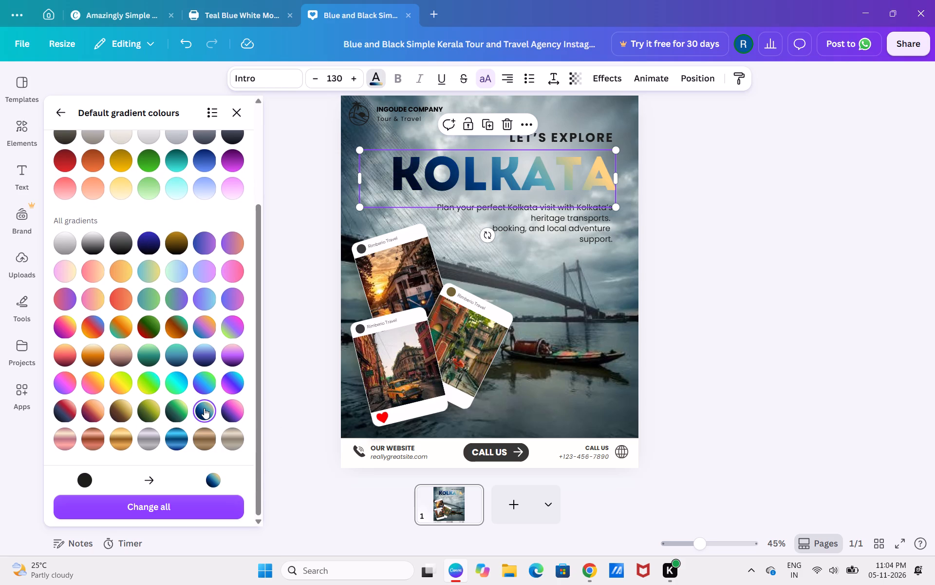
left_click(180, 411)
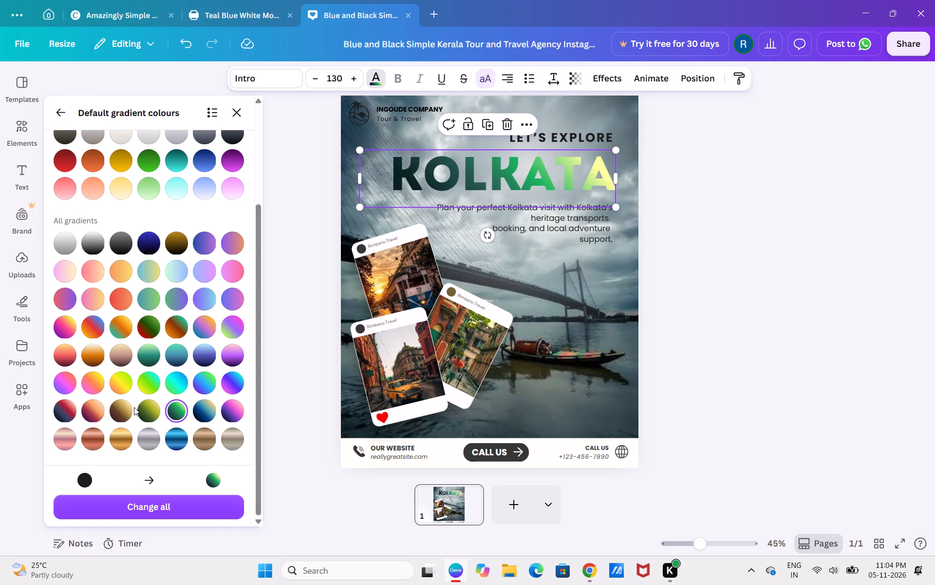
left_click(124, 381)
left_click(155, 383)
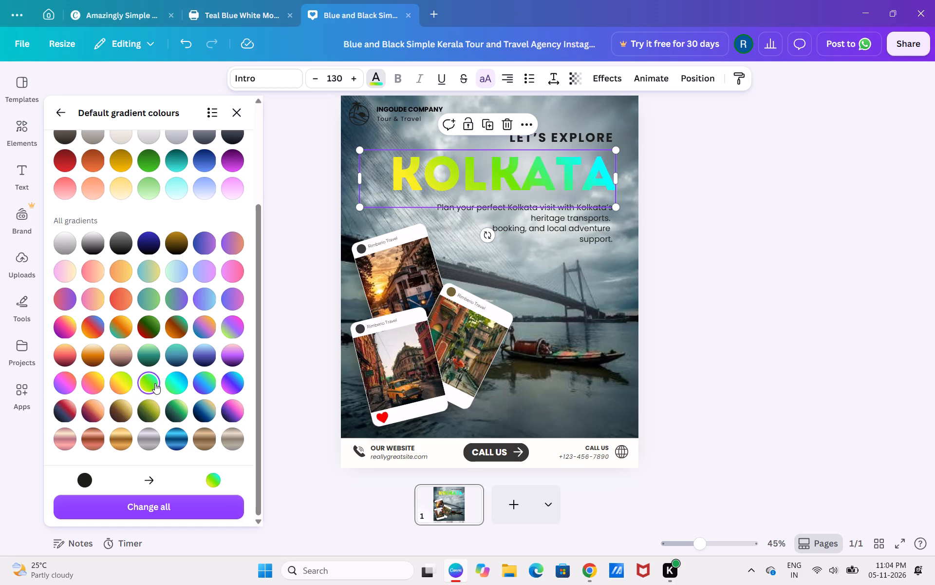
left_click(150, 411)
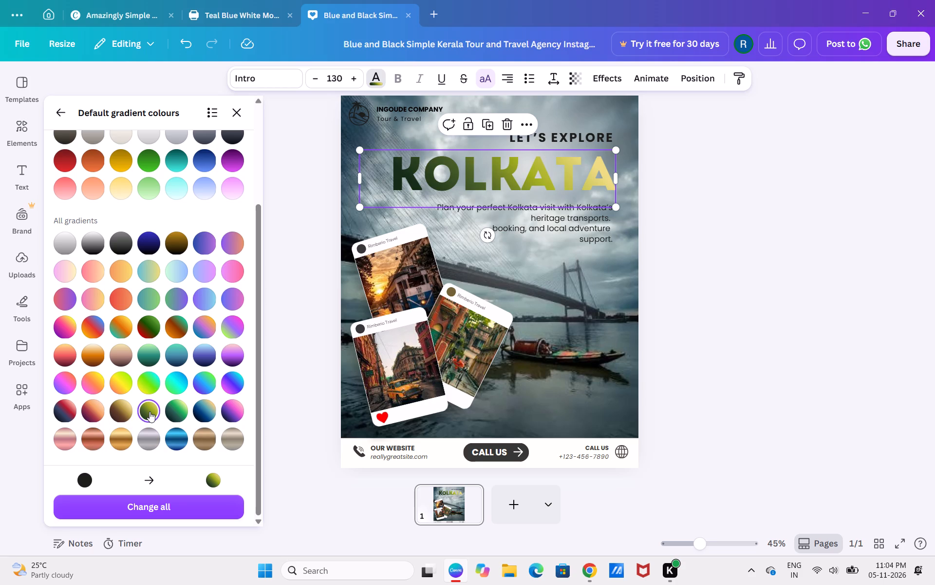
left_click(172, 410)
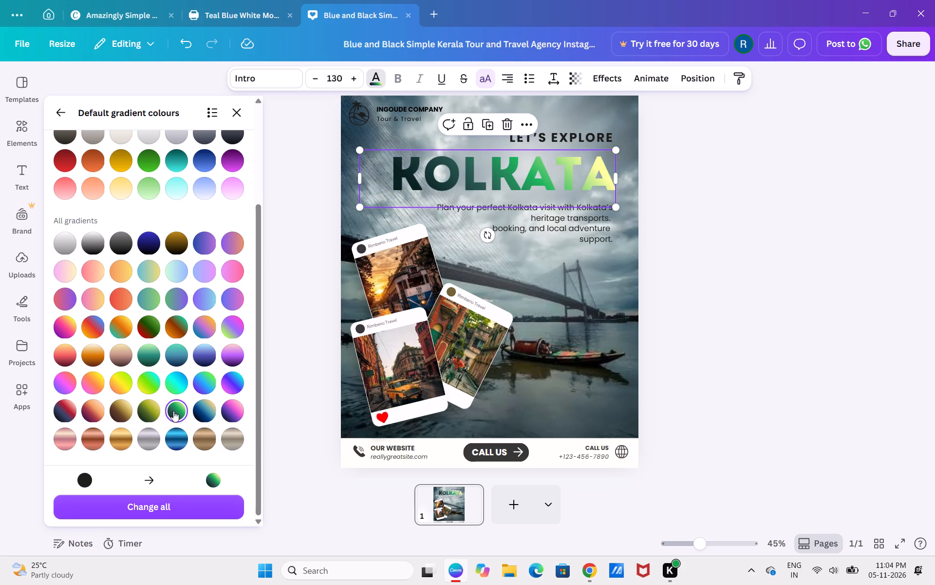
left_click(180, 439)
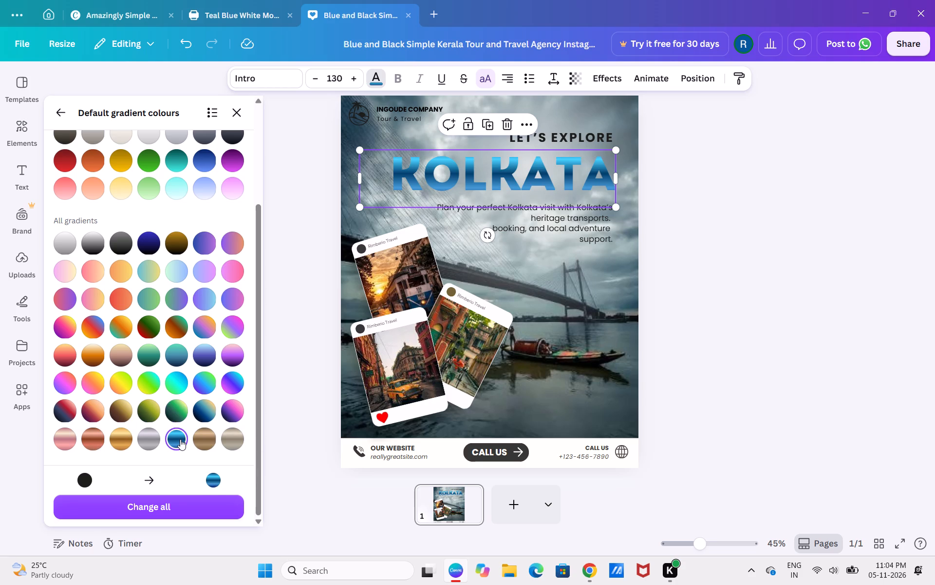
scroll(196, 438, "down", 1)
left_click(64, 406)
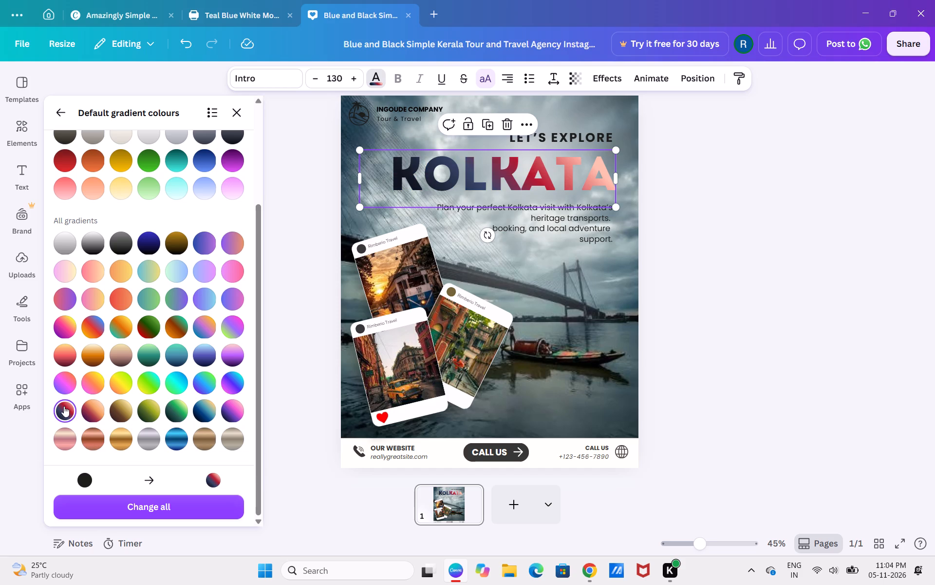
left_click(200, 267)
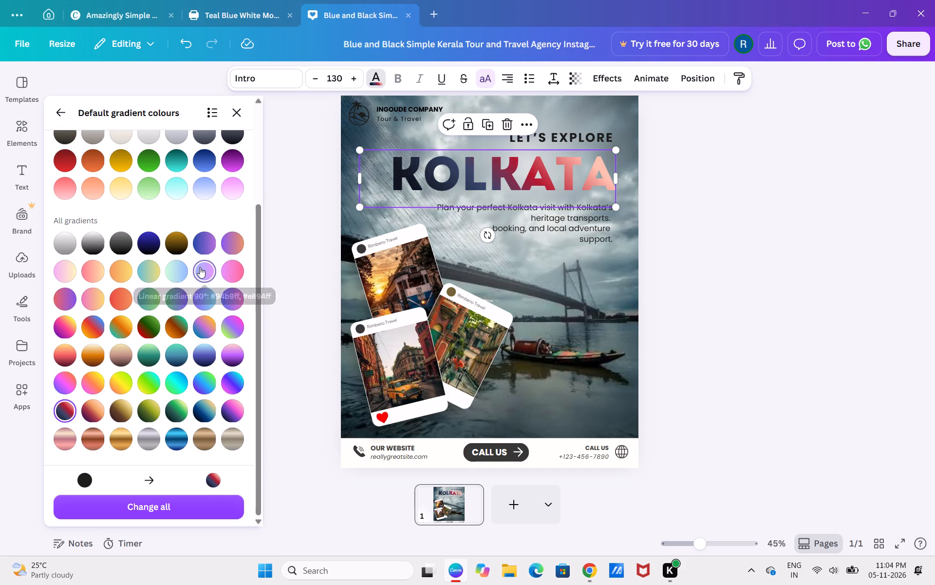
Apply the grey-to-black linear gradient (#888888 to #000000) to the KOLKATA headline.
left_click(117, 246)
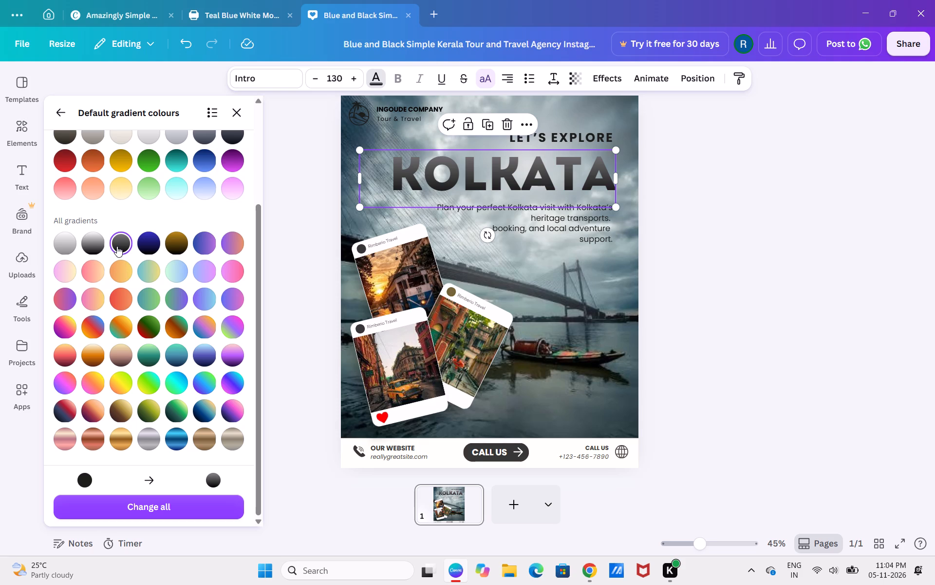
left_click(712, 225)
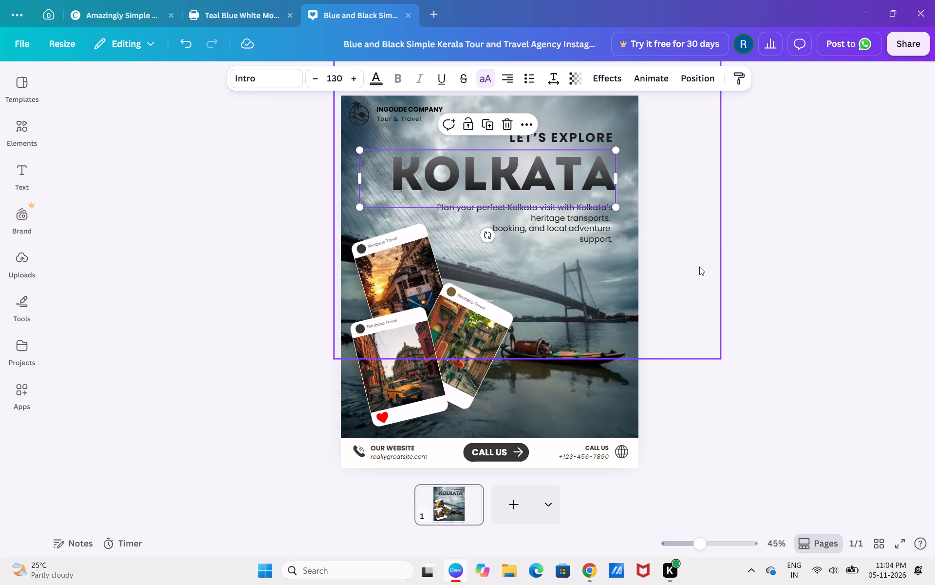
Recolour the LET'S EXPLORE line, trying green, red, grey-orange, light orange and #9b511e, and settle on the dark brown photo colour.
left_click(576, 137)
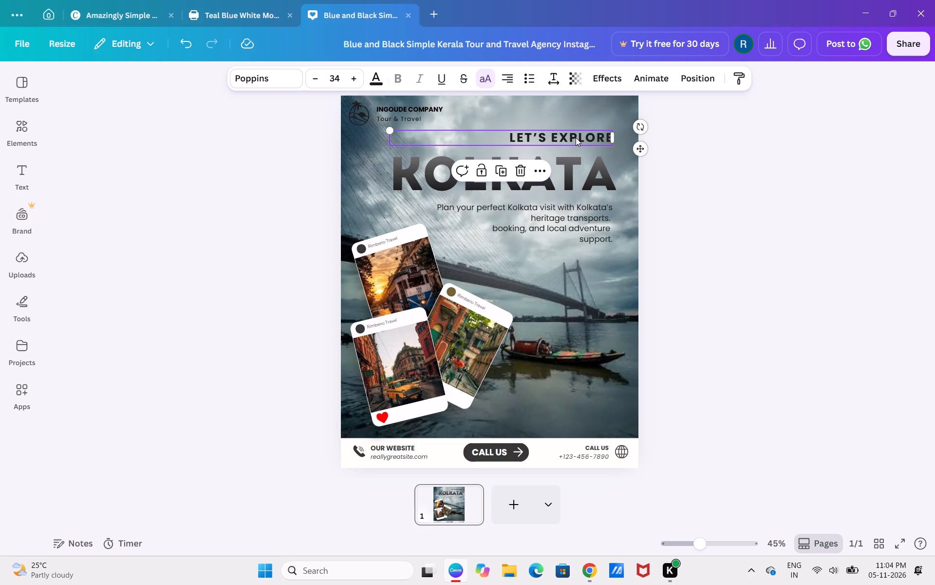
left_click(379, 75)
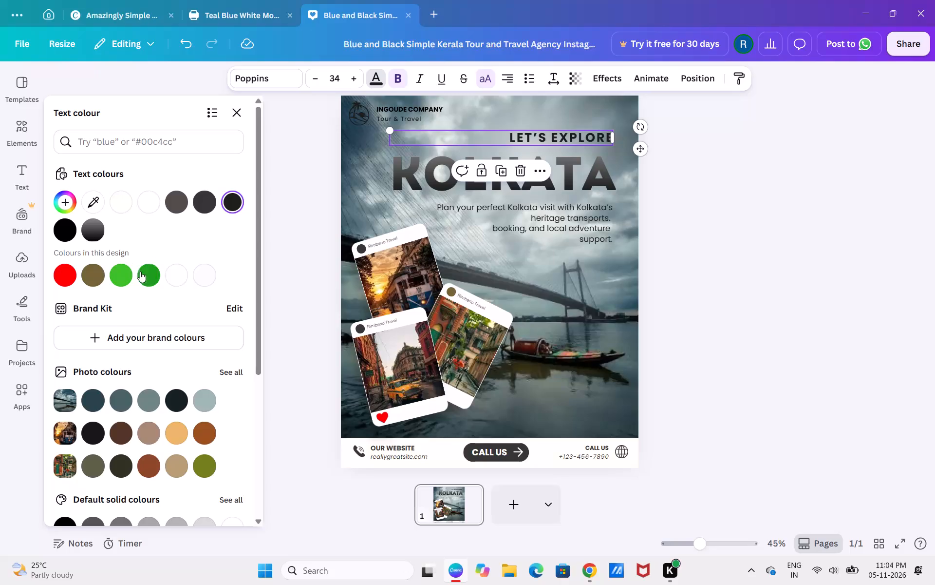
left_click(143, 276)
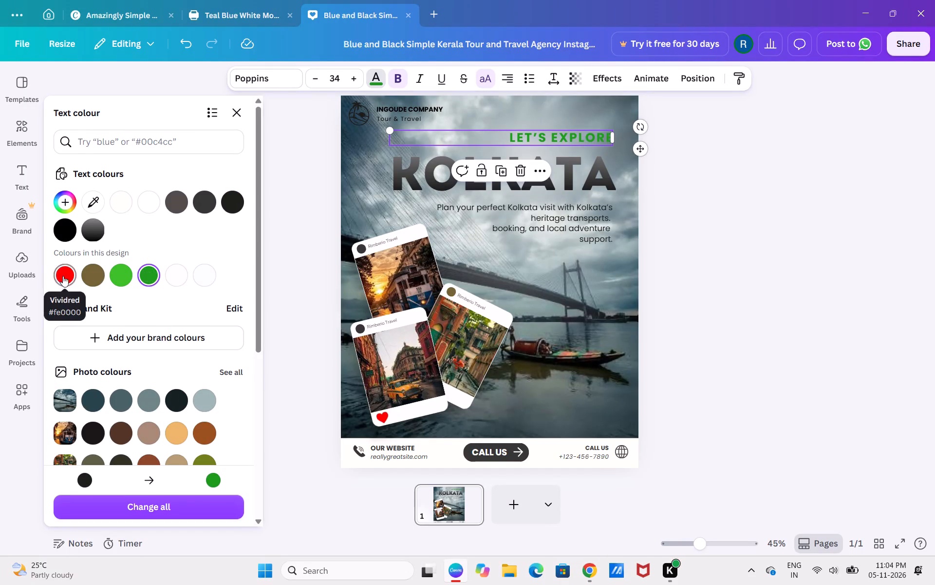
left_click(66, 273)
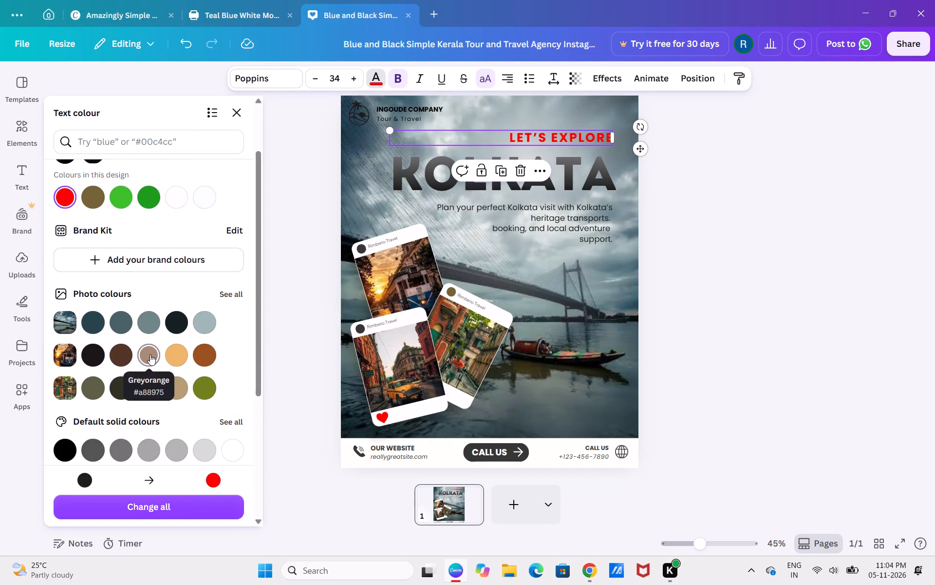
left_click(150, 354)
left_click(122, 350)
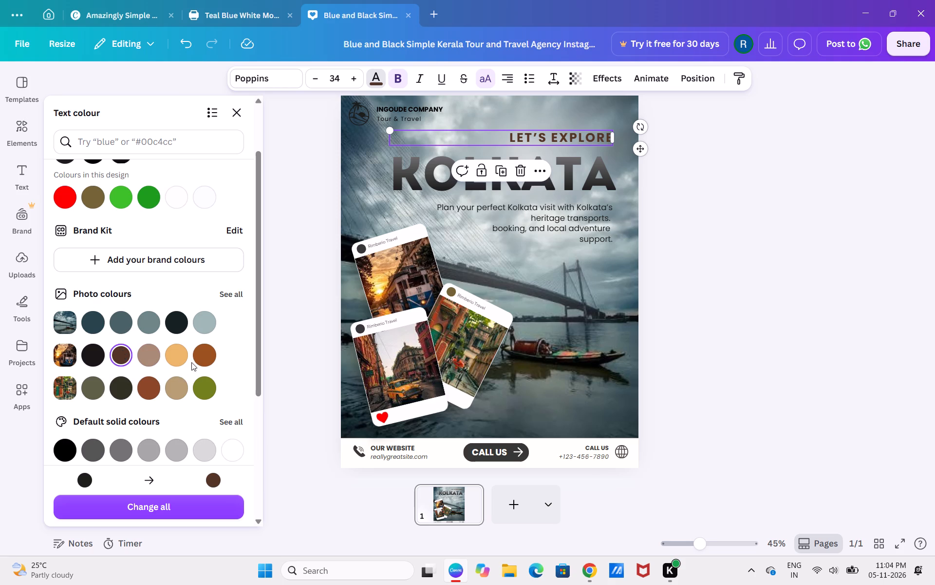
left_click(174, 347)
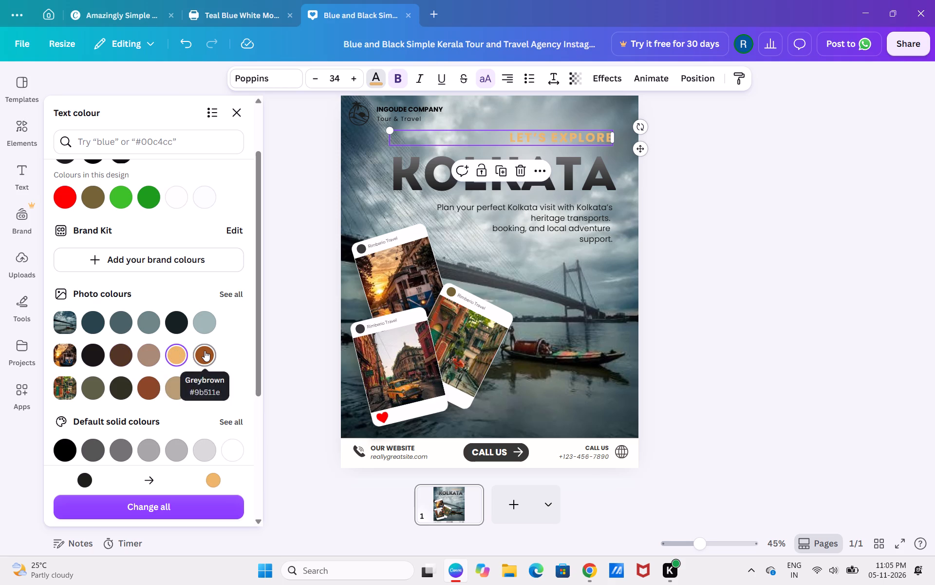
left_click(205, 351)
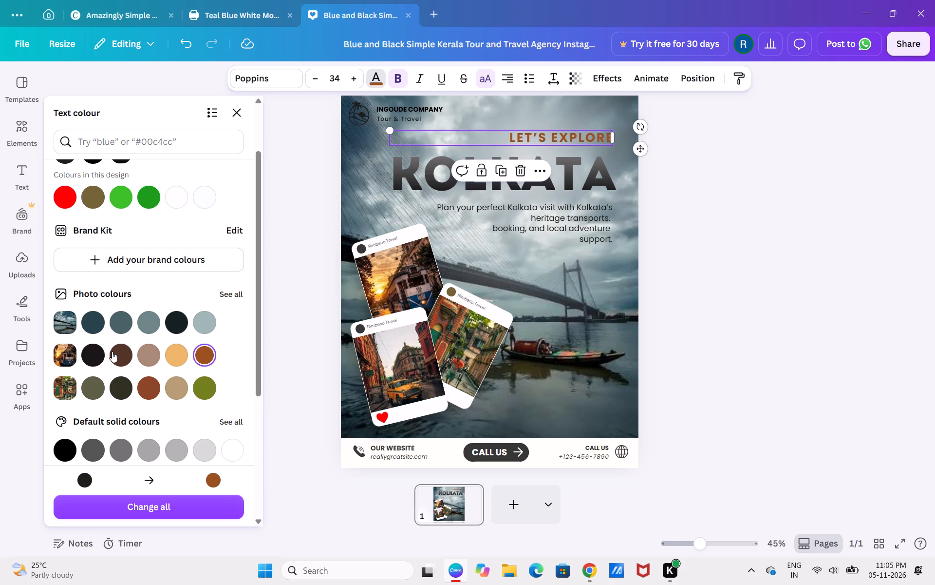
left_click(114, 353)
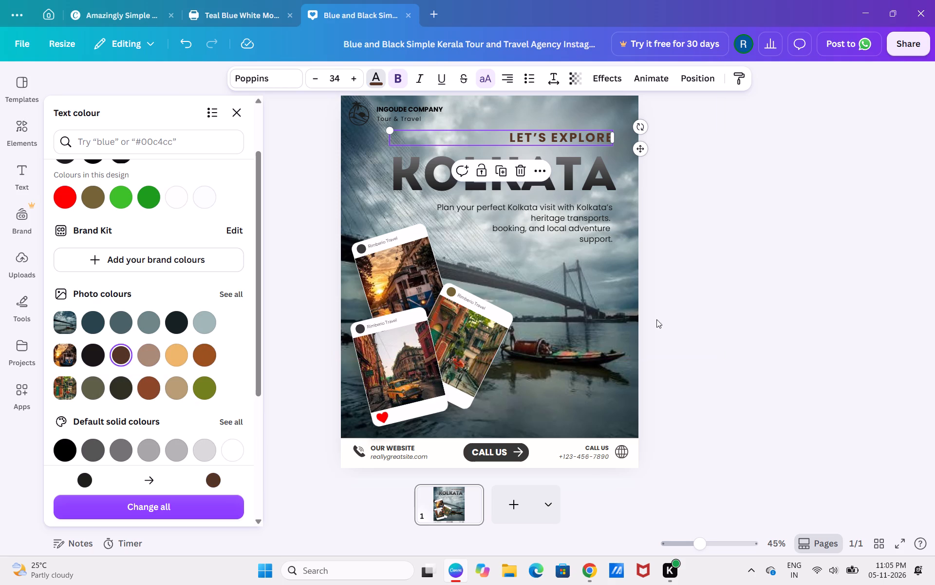
left_click(755, 293)
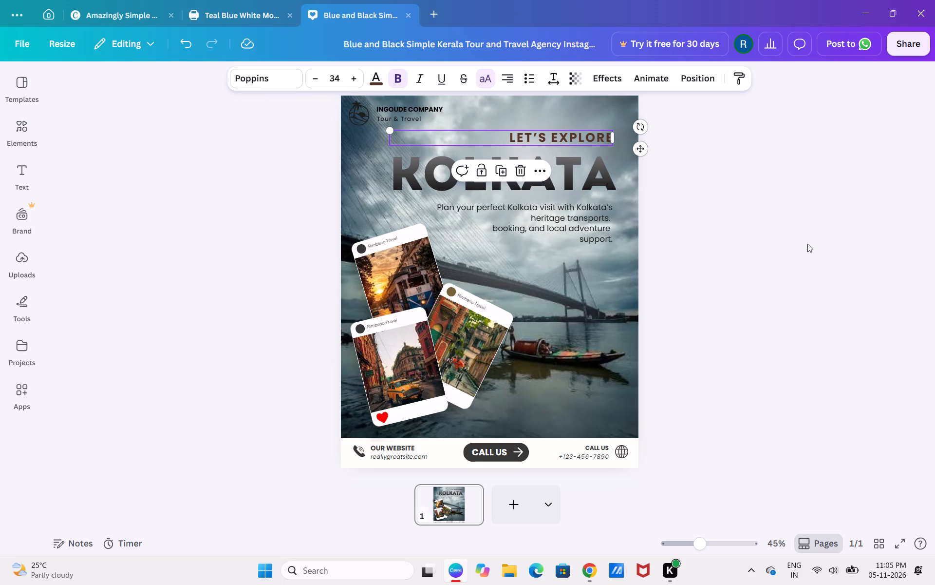
left_click(807, 244)
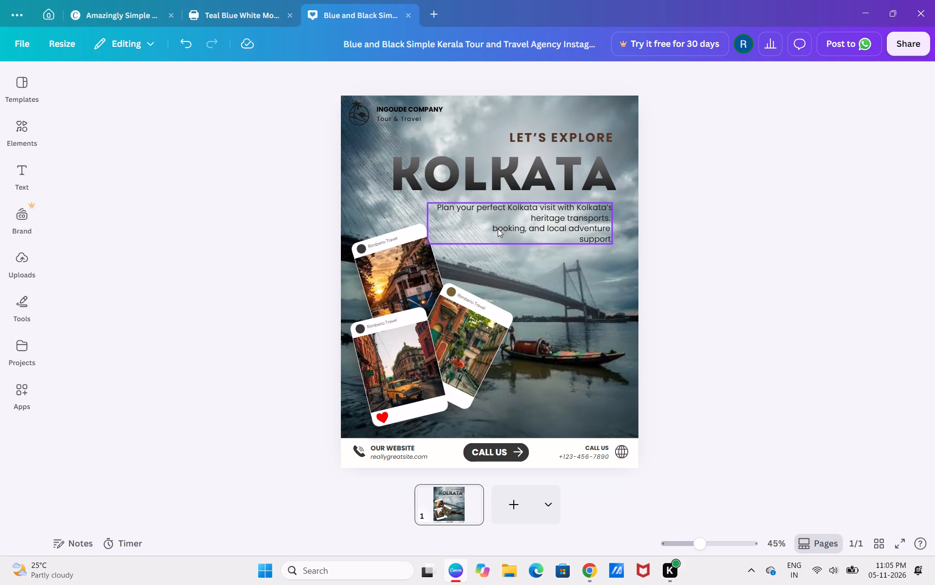
Replace "booking, and local adventure support" in the description with "Ride with royalty and elegence", keeping the final full stop.
left_click(607, 235)
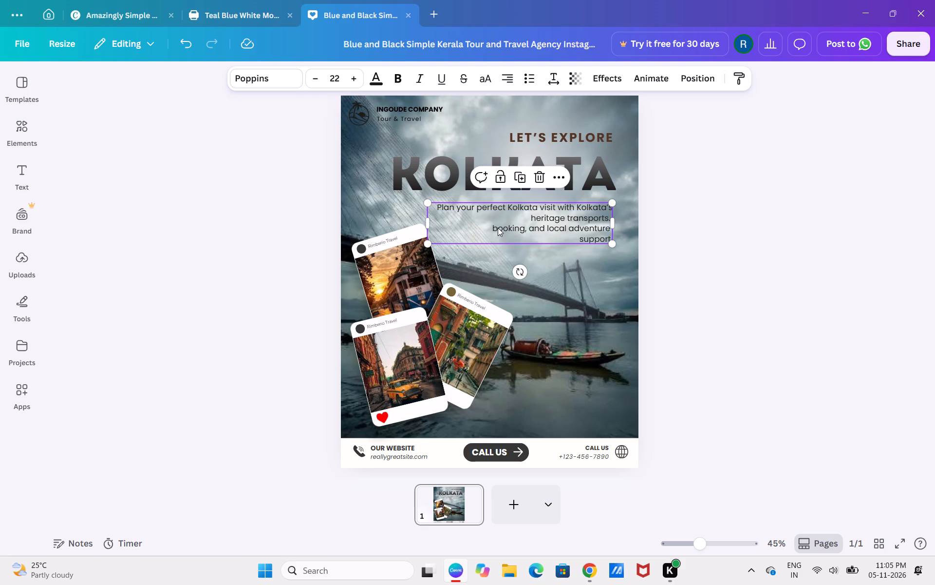
double_click(496, 224)
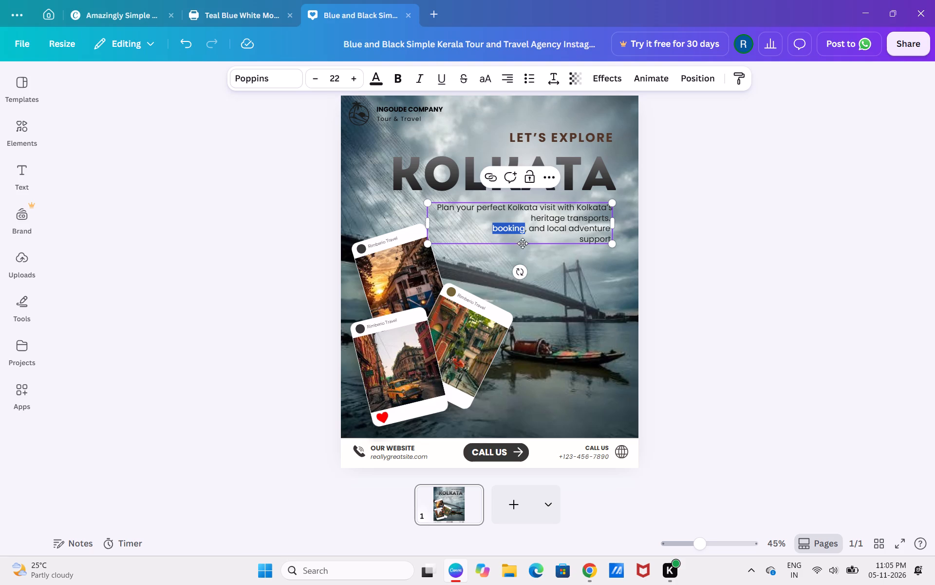
left_click_drag(524, 229, 533, 229)
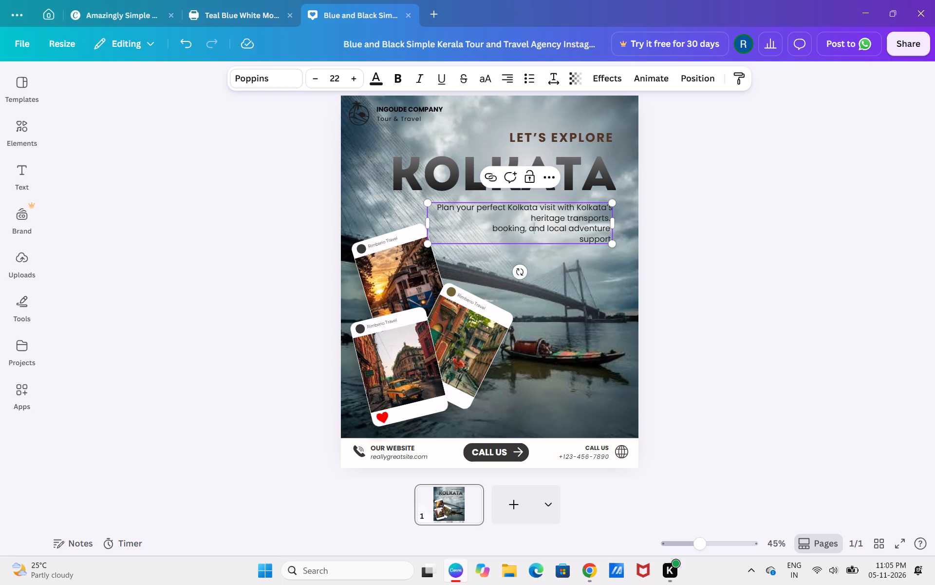
left_click_drag(533, 229, 593, 228)
left_click_drag(593, 228, 593, 237)
key("BackSpace")
key("BackSpace")
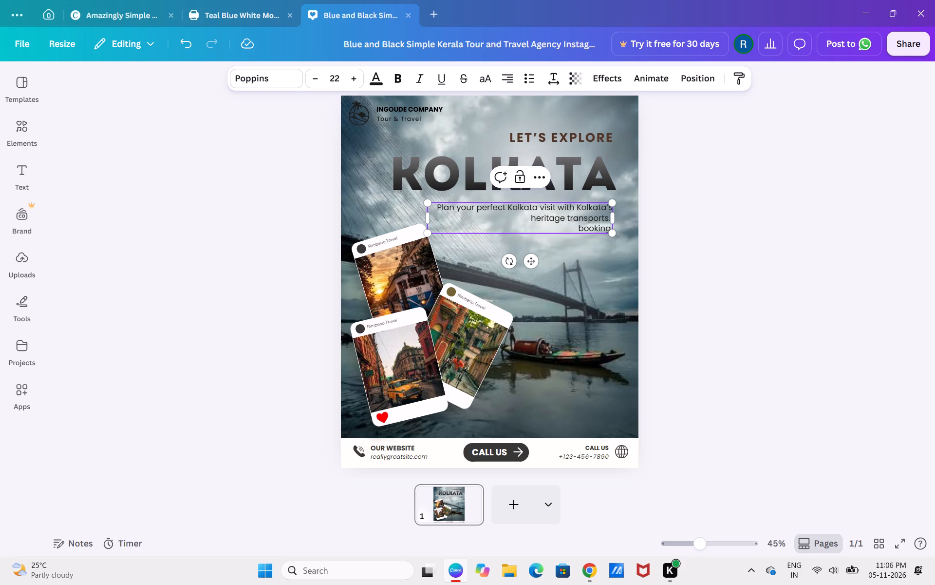
key("BackSpace")
key("BackSpace")
key("BackSpace")
key("BackSpace")
key("BackSpace")
key("BackSpace")
key("shift+r")
type("ide")
key("space")
type("wit")
type("h")
key("space")
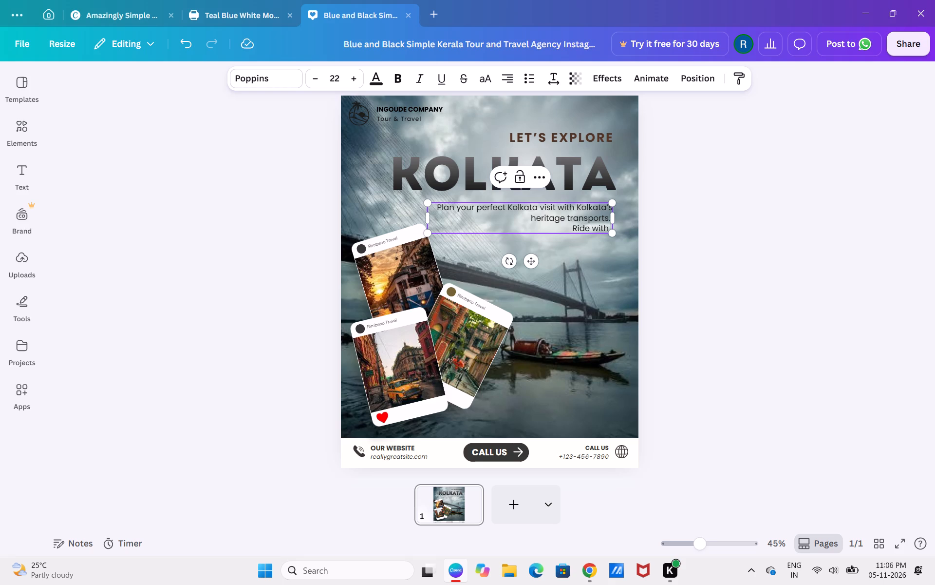
key("r")
type("oyalty")
key("space")
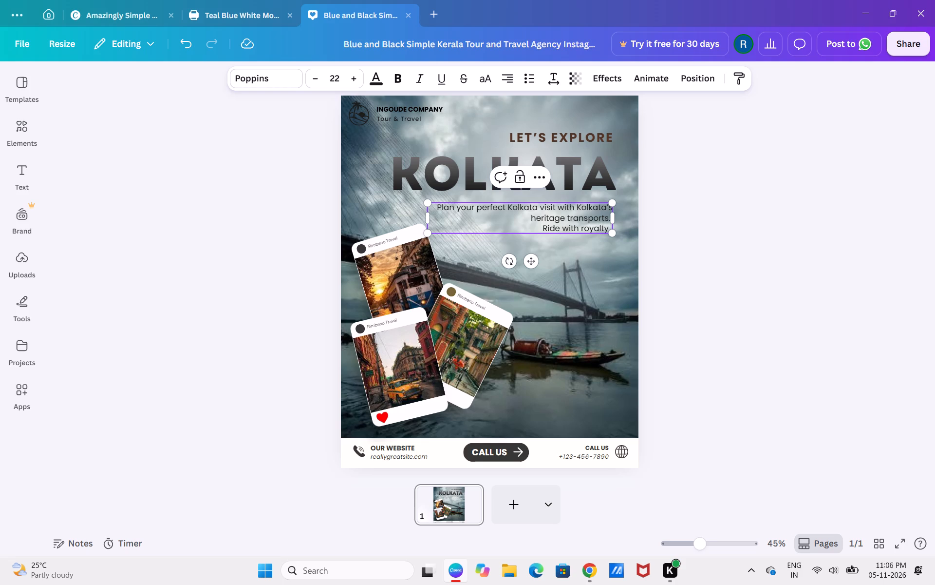
type("and elegence")
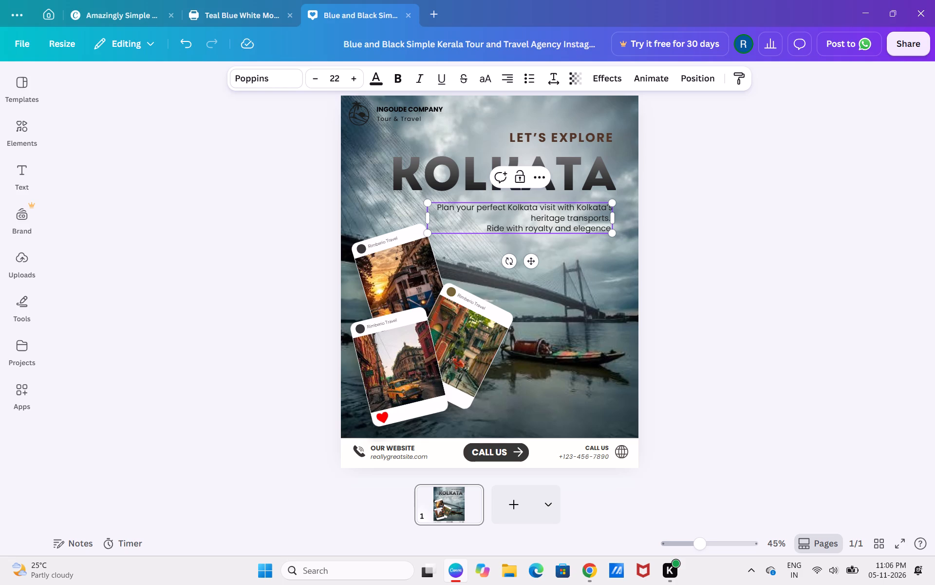
Capitalise the first letters of "elegence" and "royalty" in the description's last line.
key("Left")
key("Left")
key("Left")
key("Left")
key("Left")
key("Left")
key("Left")
key("BackSpace")
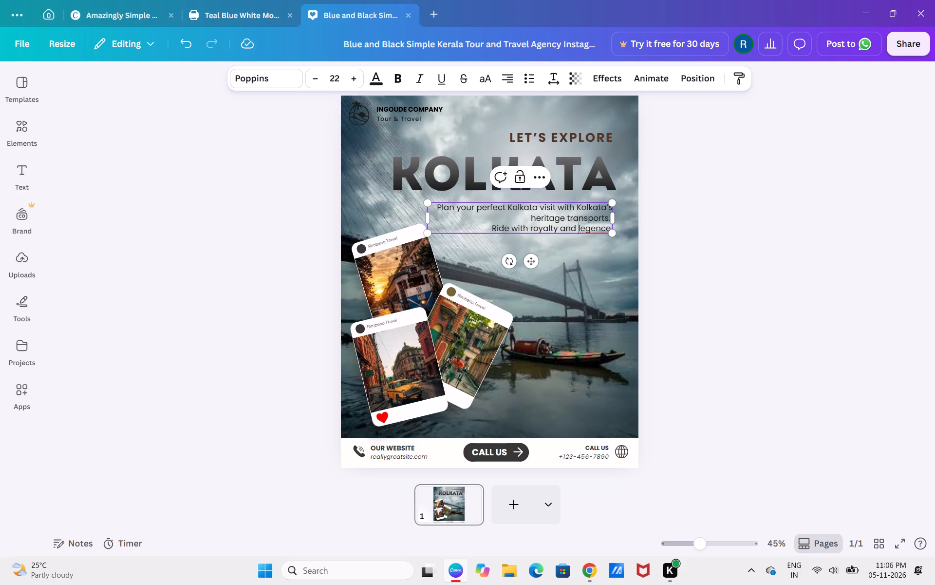
key("shift+e")
key("Left")
key("Left")
key("Left")
key("Left")
key("Left")
key("Left")
key("Left")
key("Left")
key("Left")
key("Left")
key("Left")
key("Left")
key("Left")
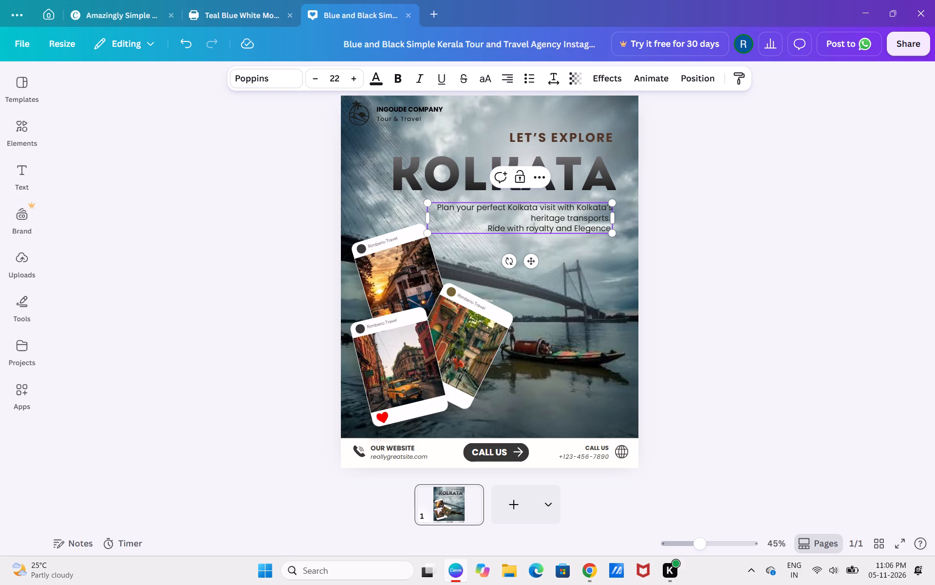
key("Right")
key("BackSpace")
key("shift+r")
key("Right")
key("Right")
key("Right")
key("Right")
key("Right")
key("Right")
key("Right")
key("Right")
key("Right")
key("Right")
key("Right")
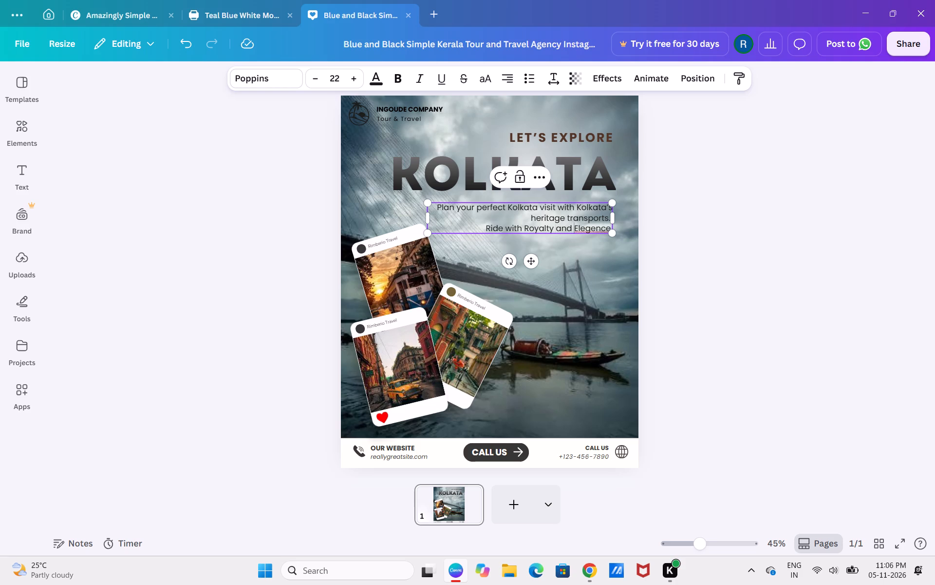
key("Right")
key("Right")
key("Right")
key("Right")
key("Right")
key("Right")
key("Right")
Correct the misspelled "Elegence" in the description to the suggested spelling "Elegance" and finish editing the text.
right_click(586, 227)
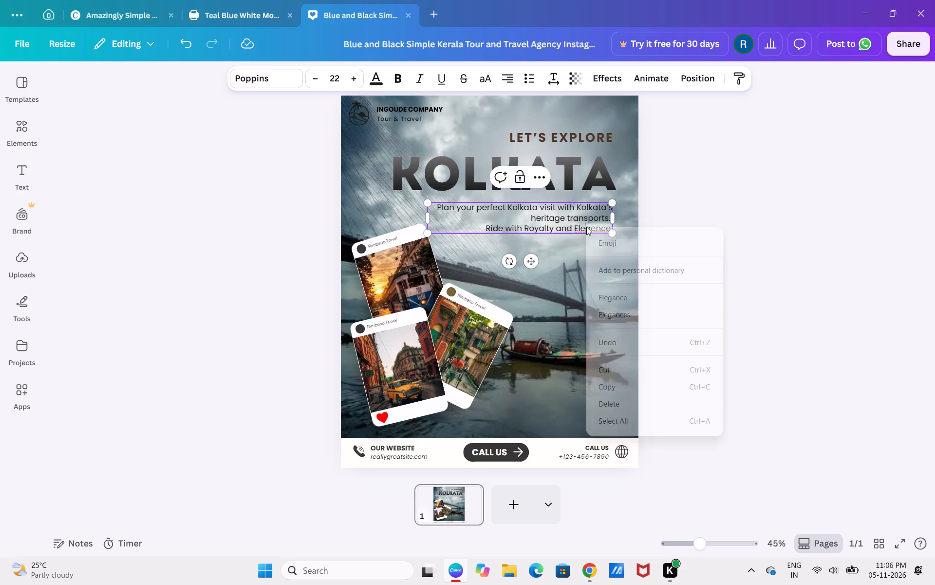
left_click(582, 229)
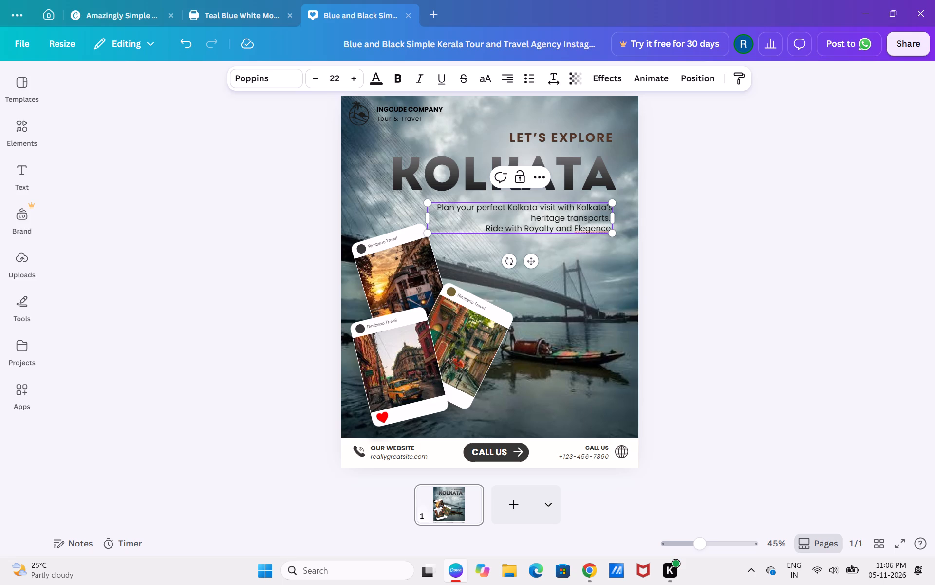
right_click(582, 229)
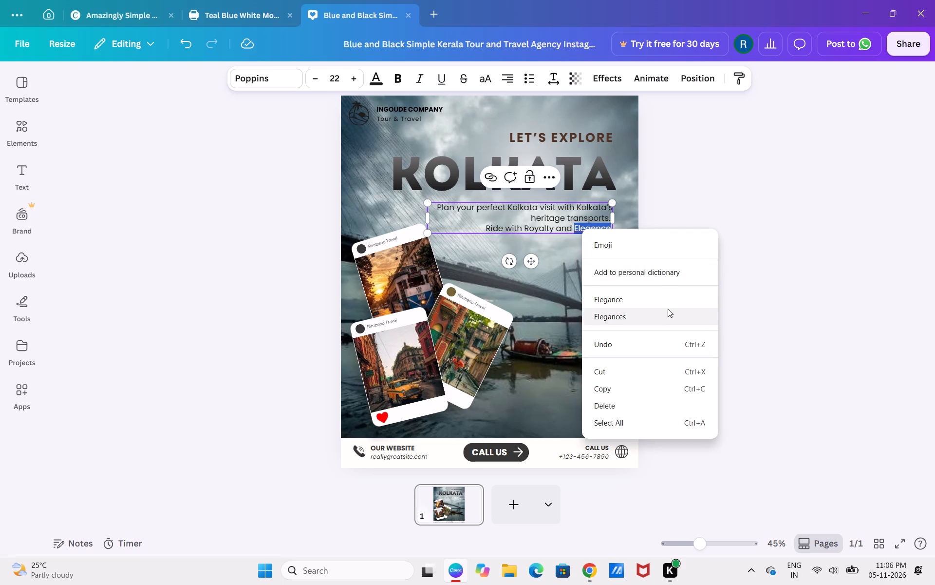
left_click(679, 298)
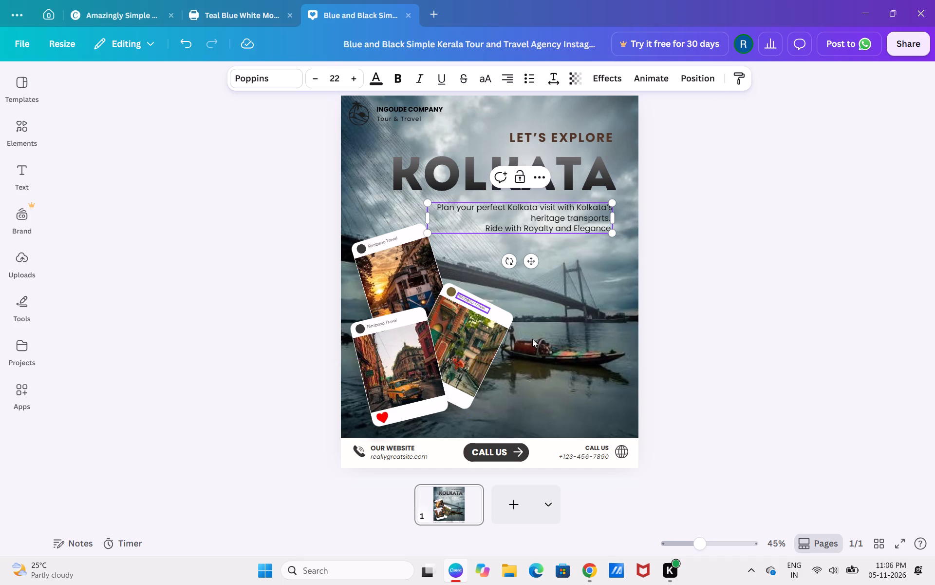
left_click(778, 331)
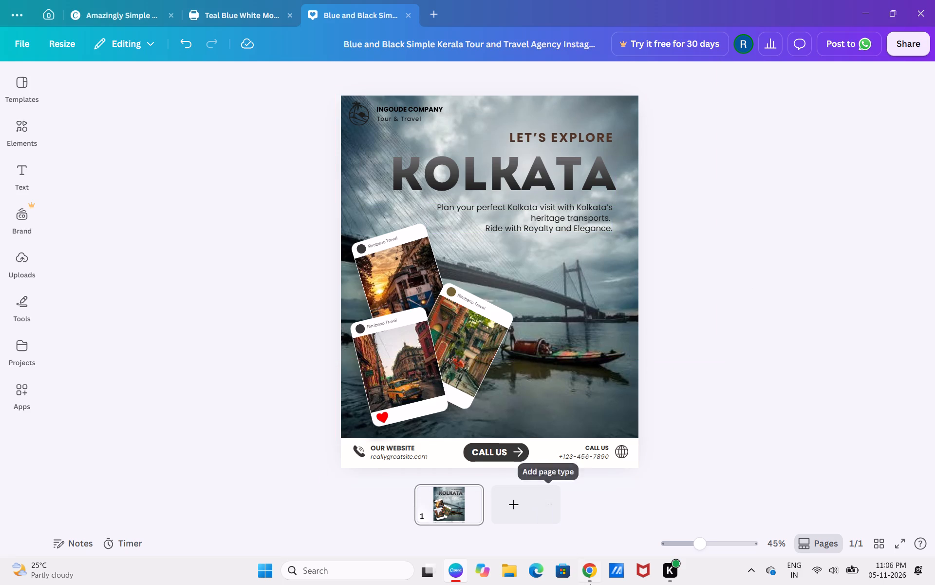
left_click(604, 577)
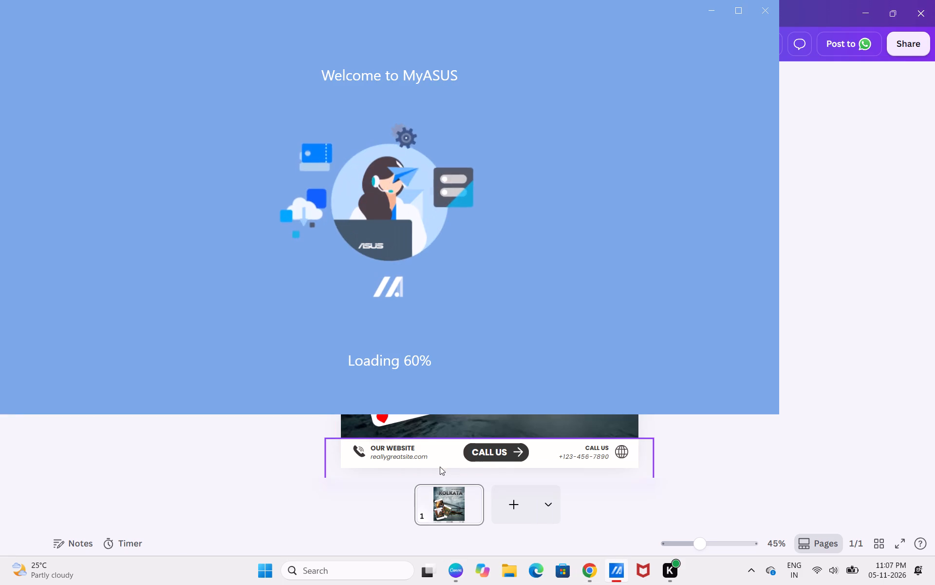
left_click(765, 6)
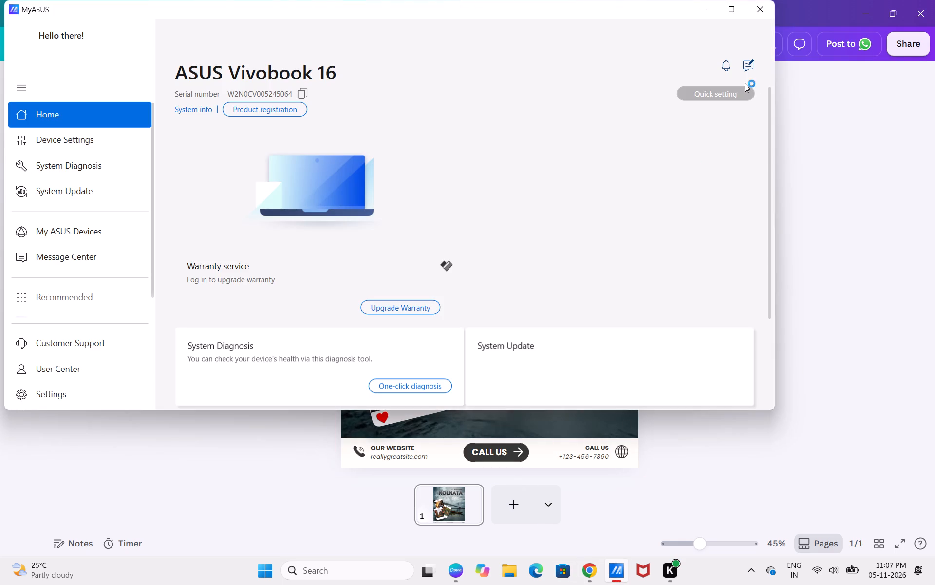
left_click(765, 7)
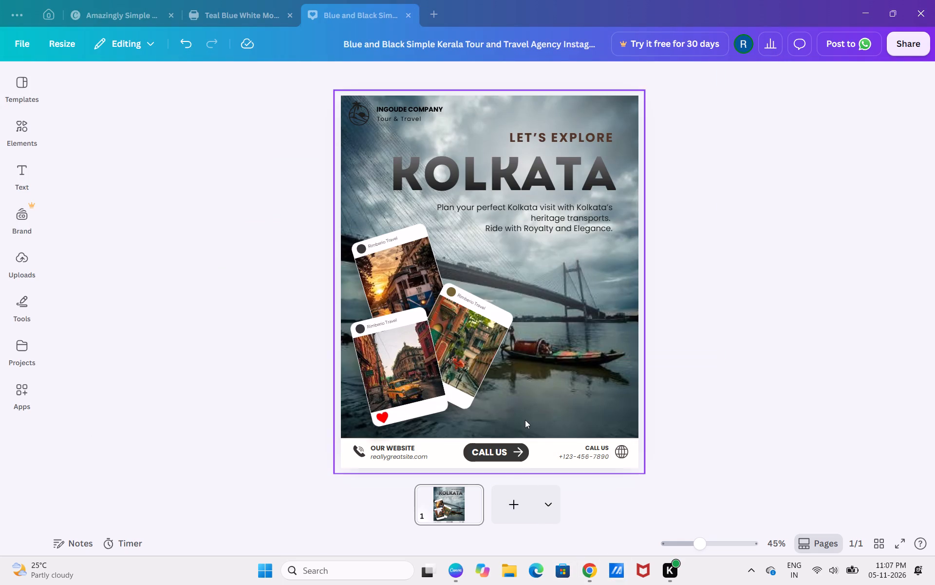
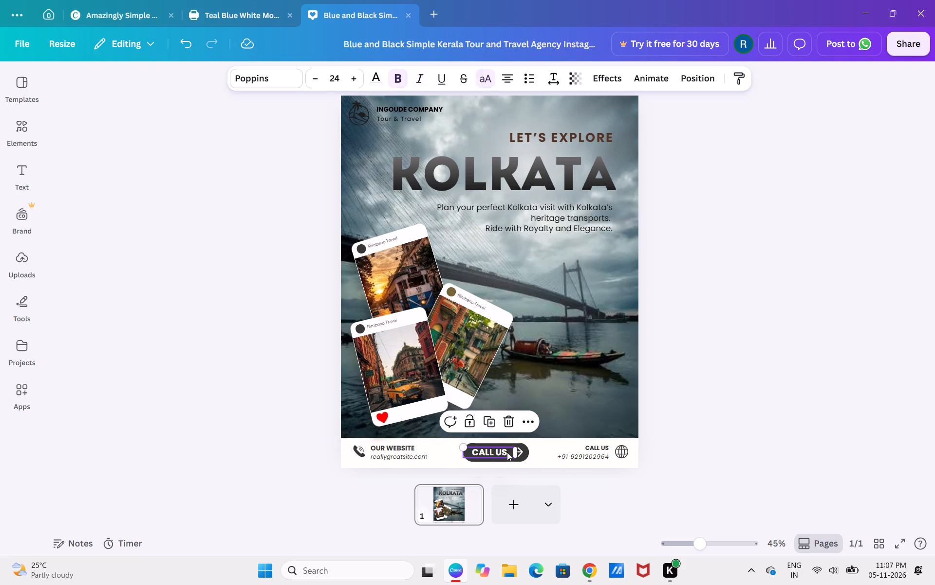
Recolour the CALL US button shape in the footer with the darker green already used in the design.
left_click(500, 457)
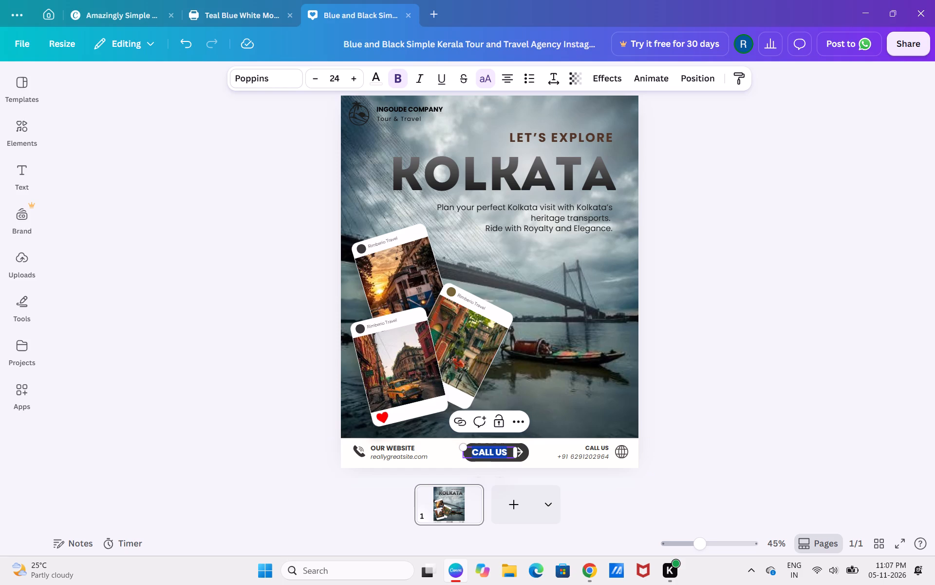
left_click(539, 457)
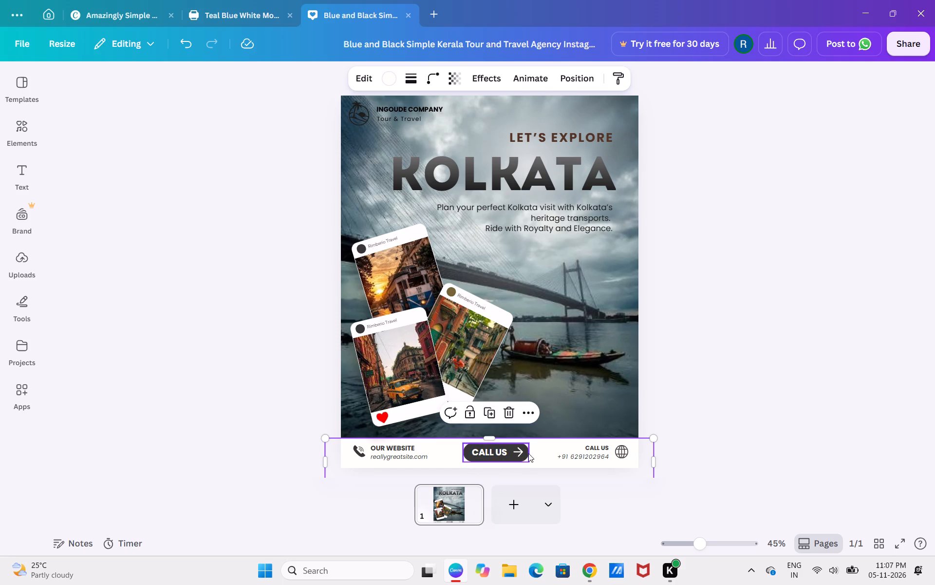
left_click(528, 453)
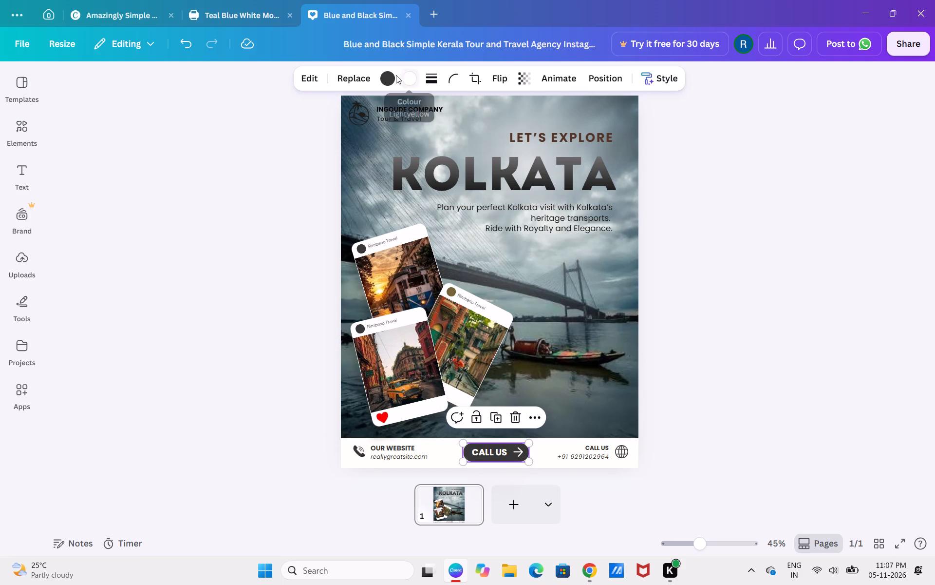
left_click(392, 75)
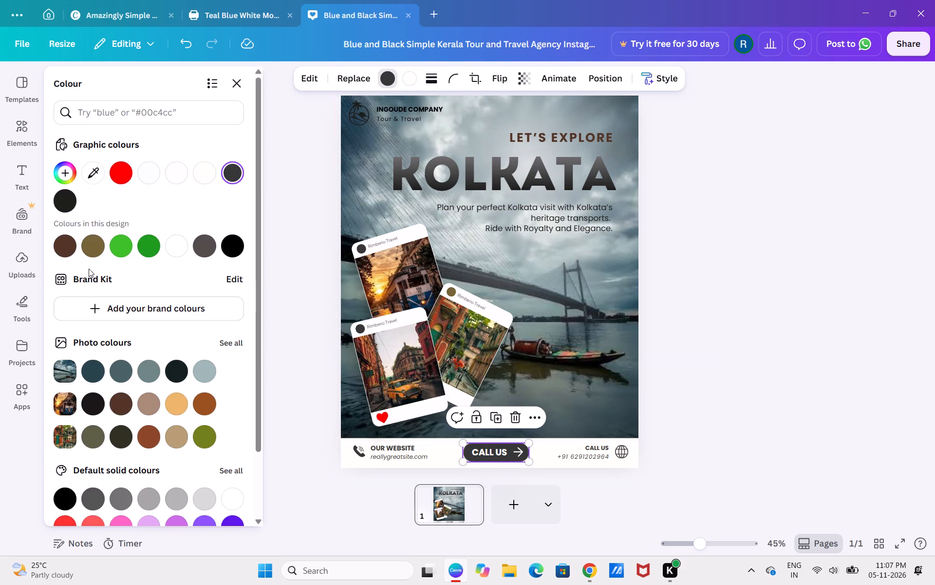
left_click(145, 244)
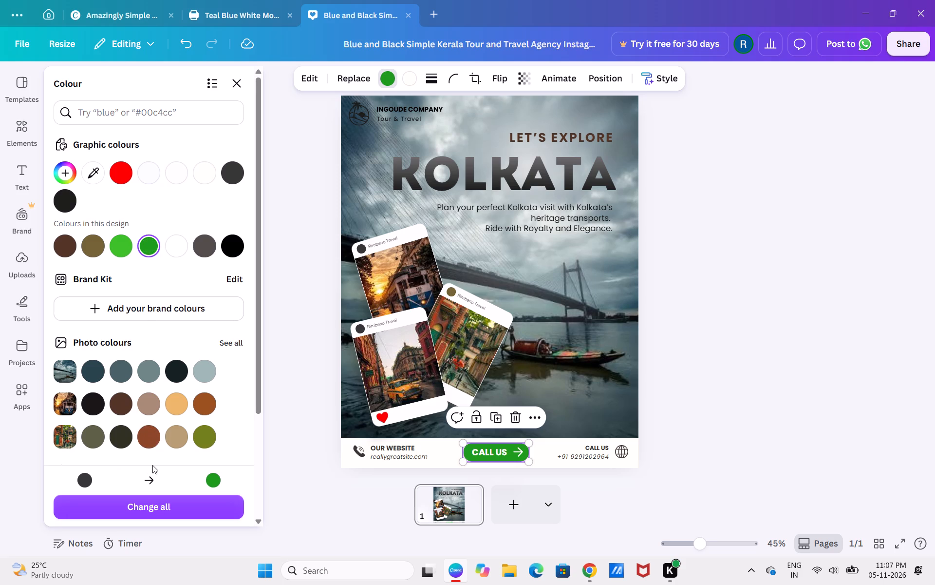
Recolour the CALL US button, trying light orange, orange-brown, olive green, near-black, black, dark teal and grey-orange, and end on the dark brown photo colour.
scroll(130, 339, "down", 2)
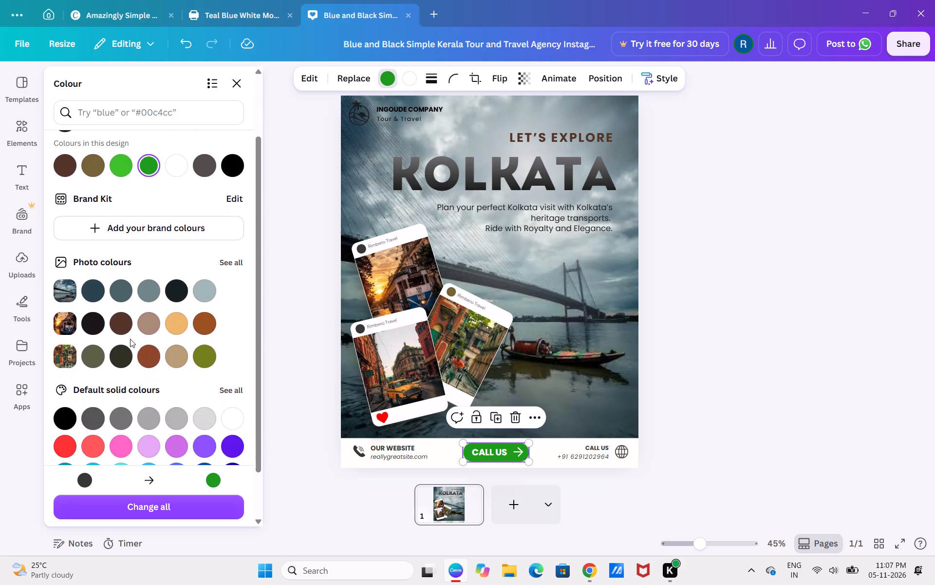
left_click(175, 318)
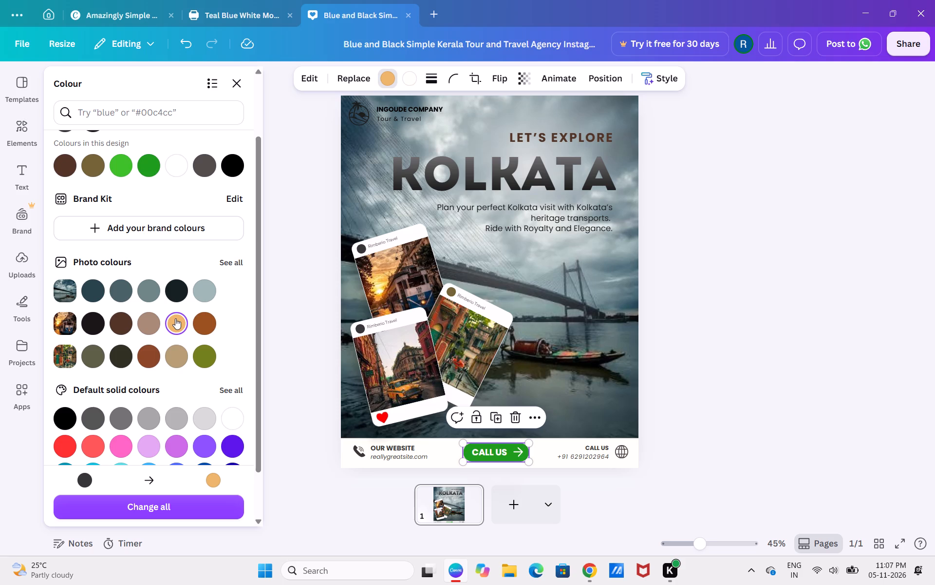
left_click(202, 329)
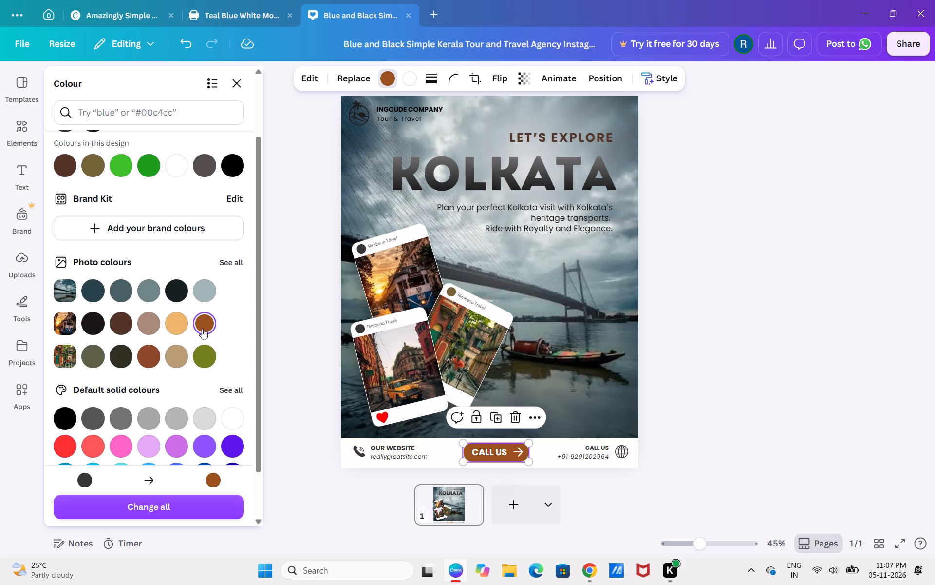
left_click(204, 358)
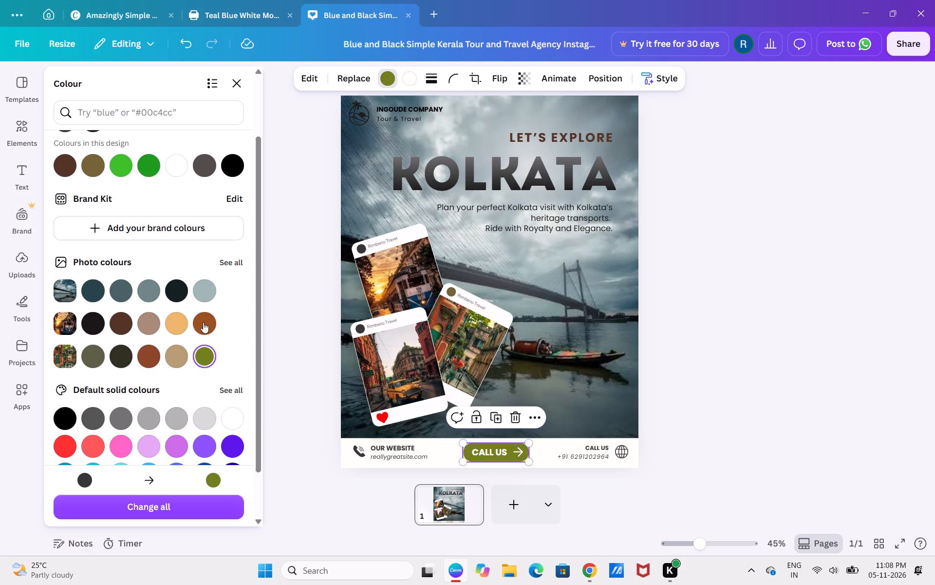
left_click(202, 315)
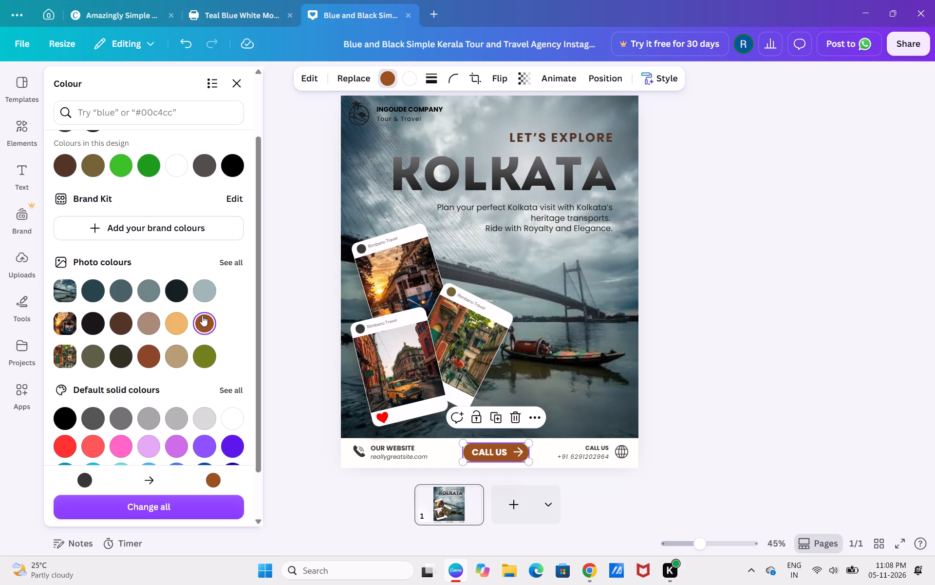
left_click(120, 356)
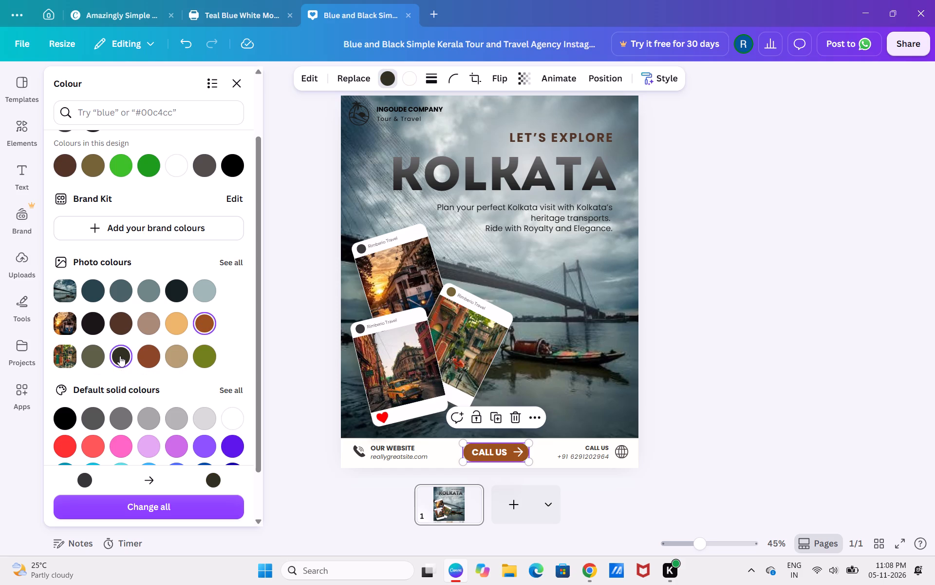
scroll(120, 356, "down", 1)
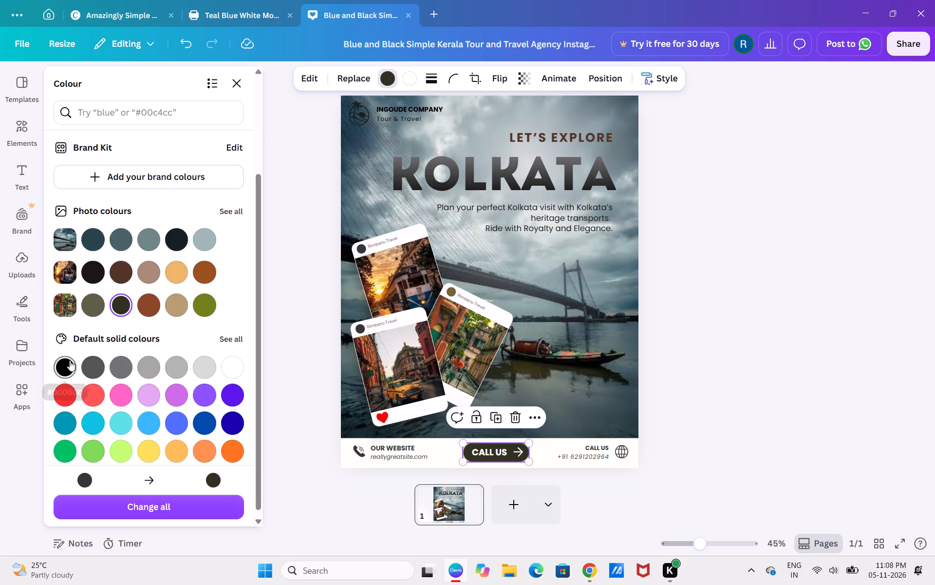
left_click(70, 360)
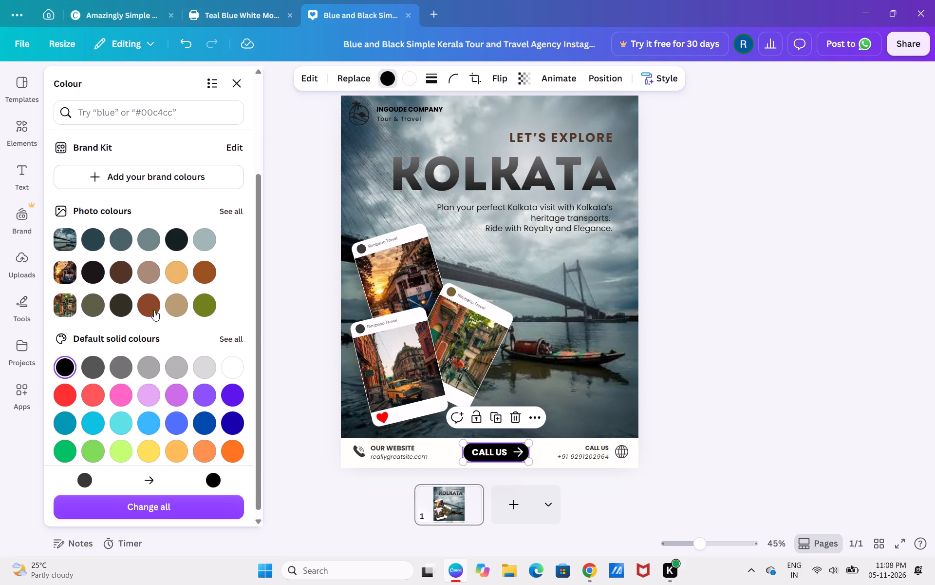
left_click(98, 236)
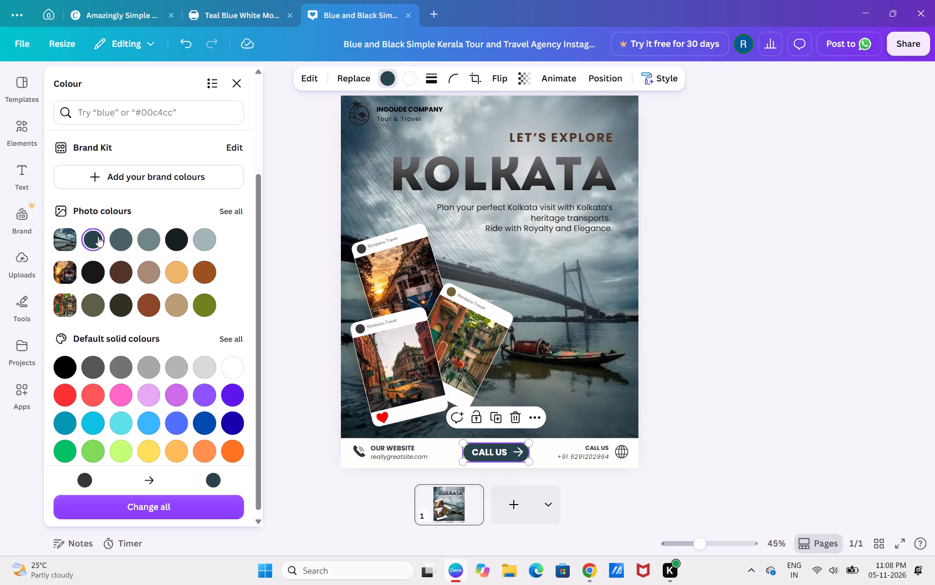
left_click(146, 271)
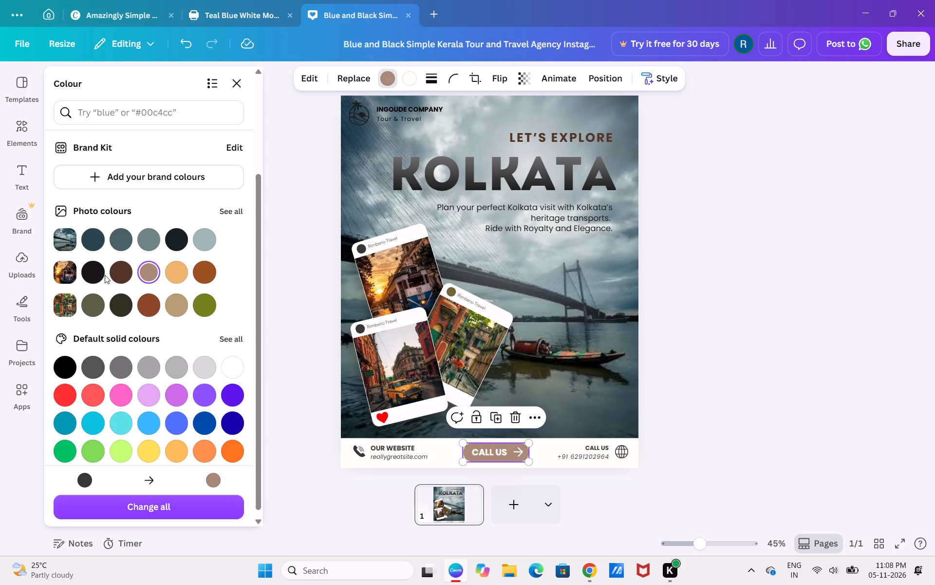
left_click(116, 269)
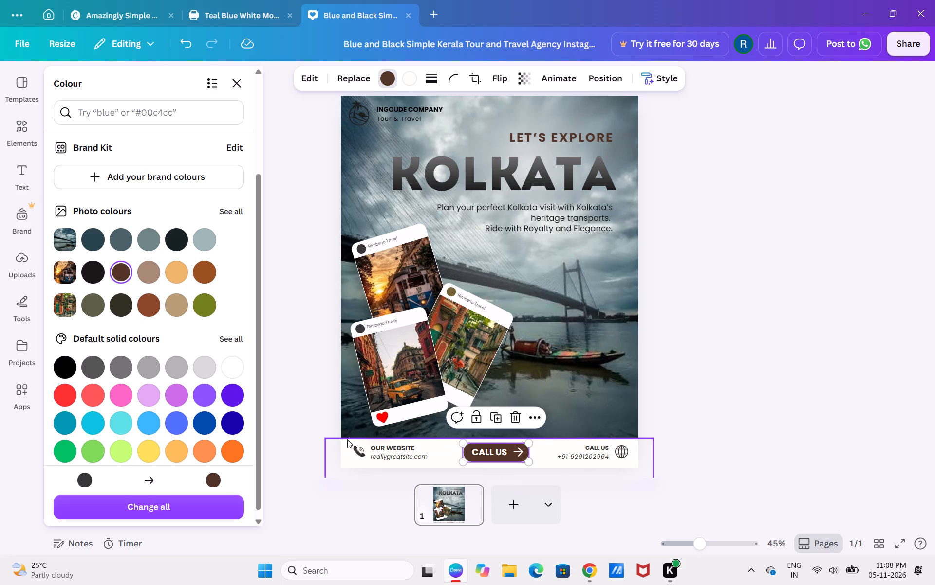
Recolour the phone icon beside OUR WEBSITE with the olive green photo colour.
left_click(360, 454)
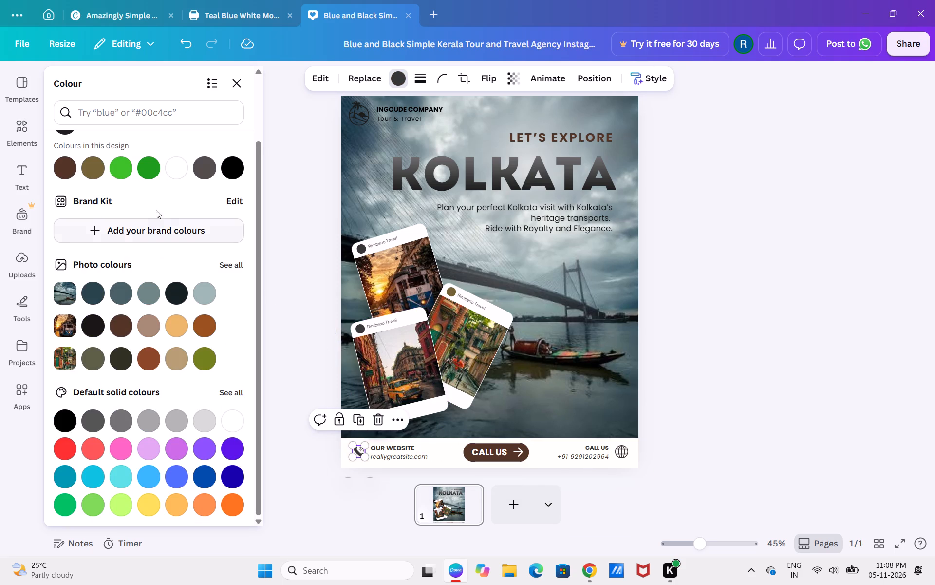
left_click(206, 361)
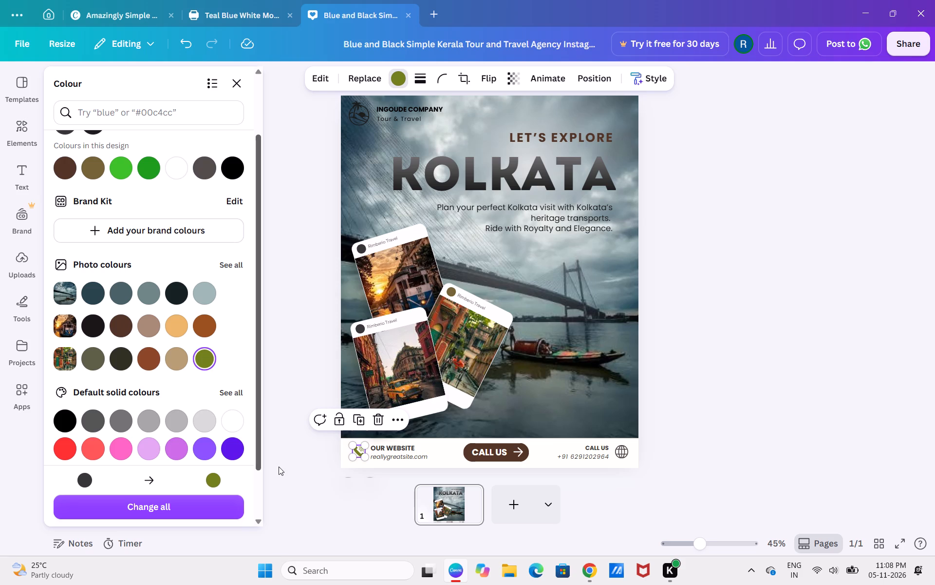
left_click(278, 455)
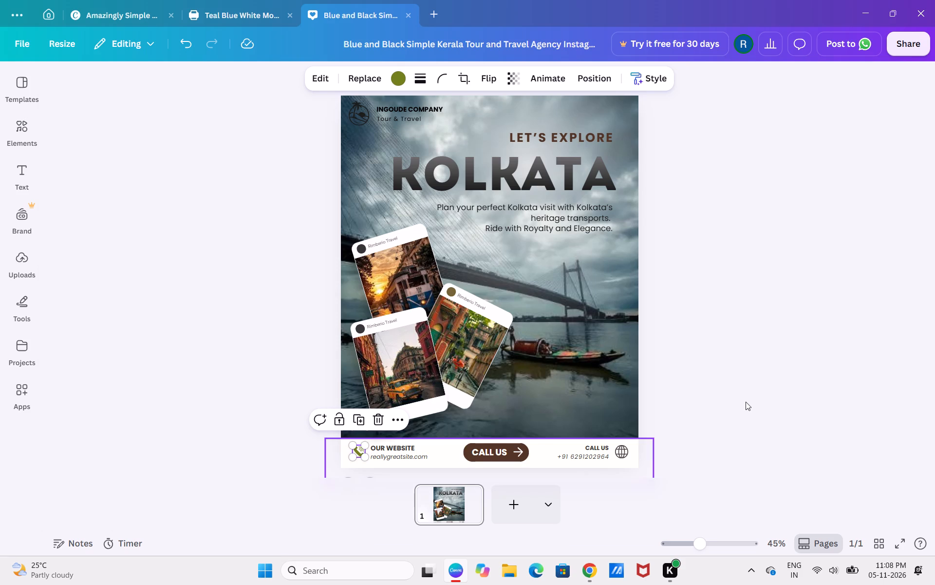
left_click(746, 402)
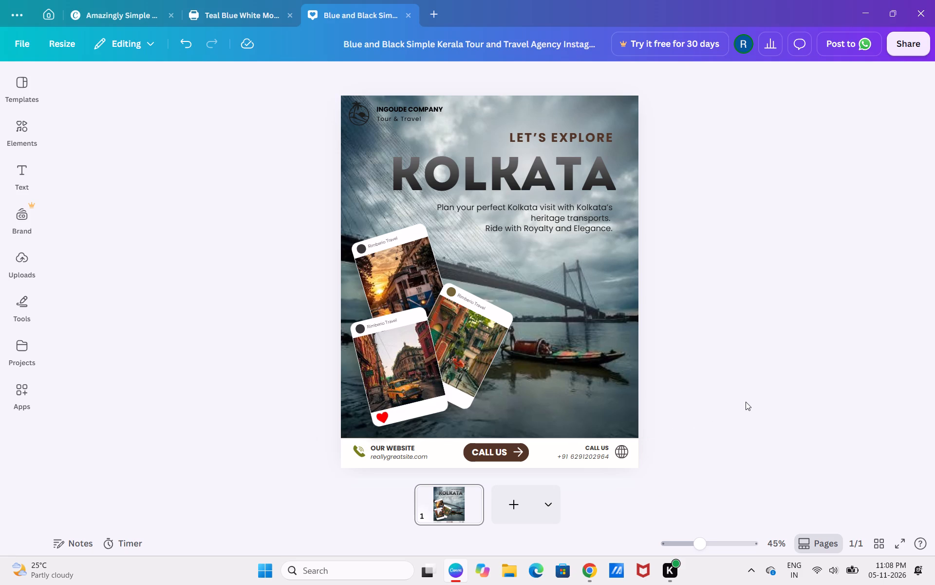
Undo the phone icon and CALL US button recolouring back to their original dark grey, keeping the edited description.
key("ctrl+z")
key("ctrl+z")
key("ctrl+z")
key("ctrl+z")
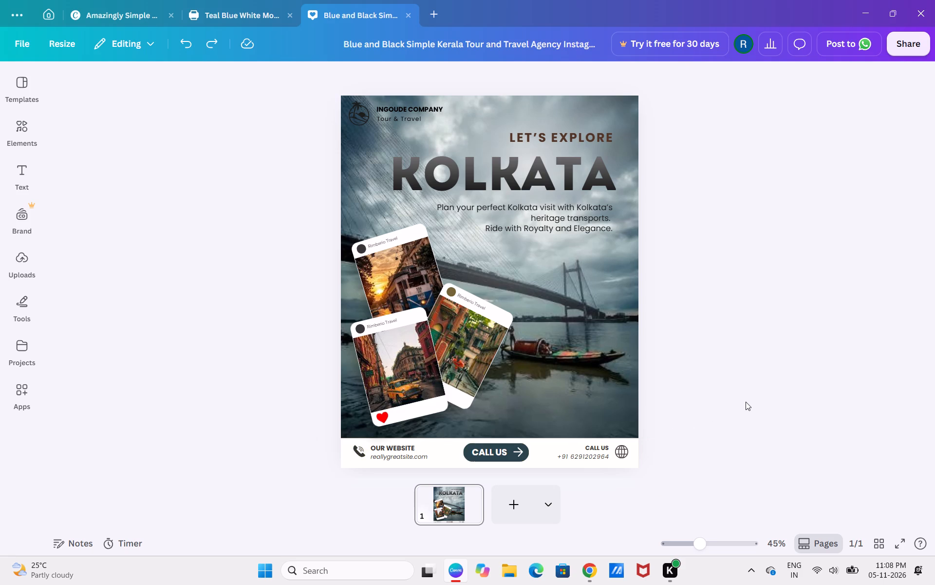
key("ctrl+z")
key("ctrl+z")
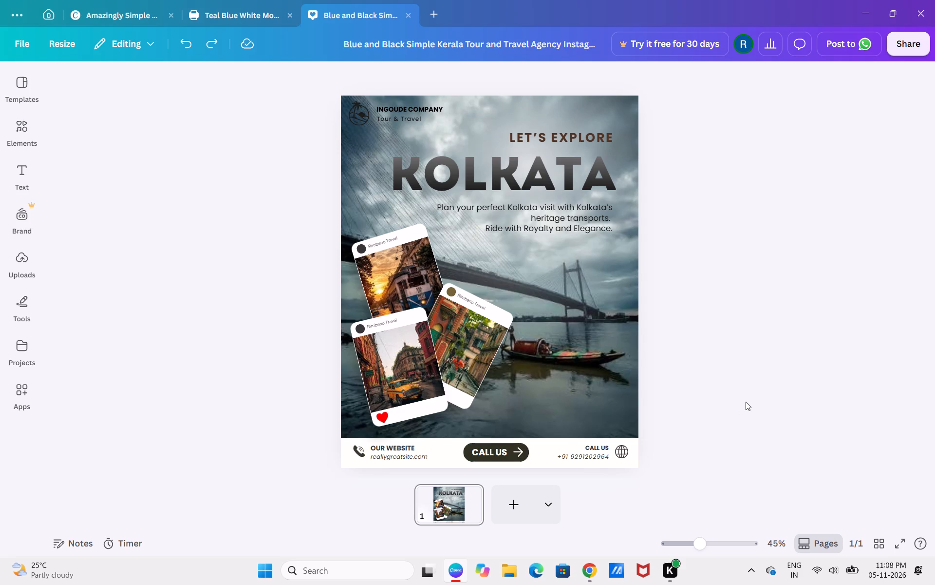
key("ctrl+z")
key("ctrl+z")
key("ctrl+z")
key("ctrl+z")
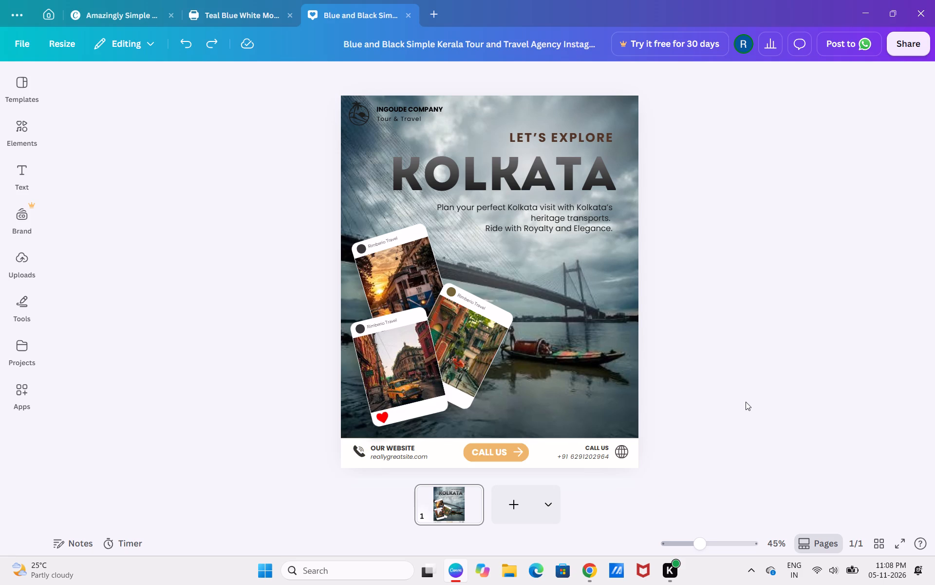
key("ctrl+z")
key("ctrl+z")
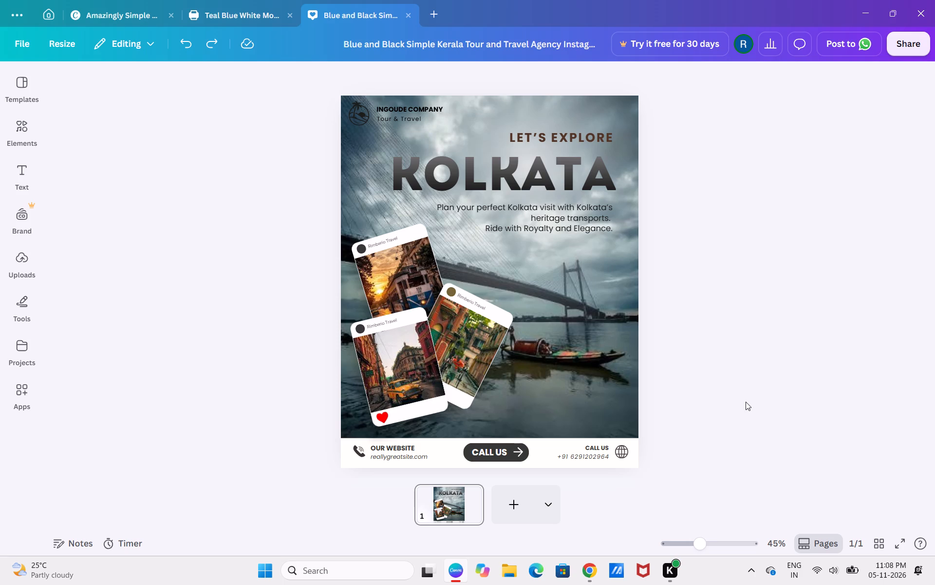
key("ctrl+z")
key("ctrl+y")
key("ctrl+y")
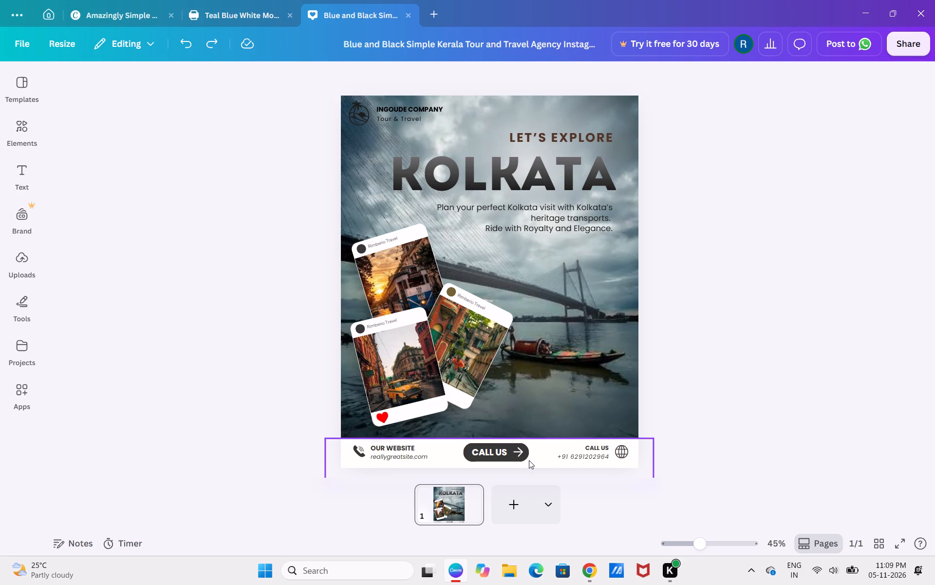
Replace the website address under OUR WEBSITE in the footer with "BabluBodmash.com".
left_click(420, 457)
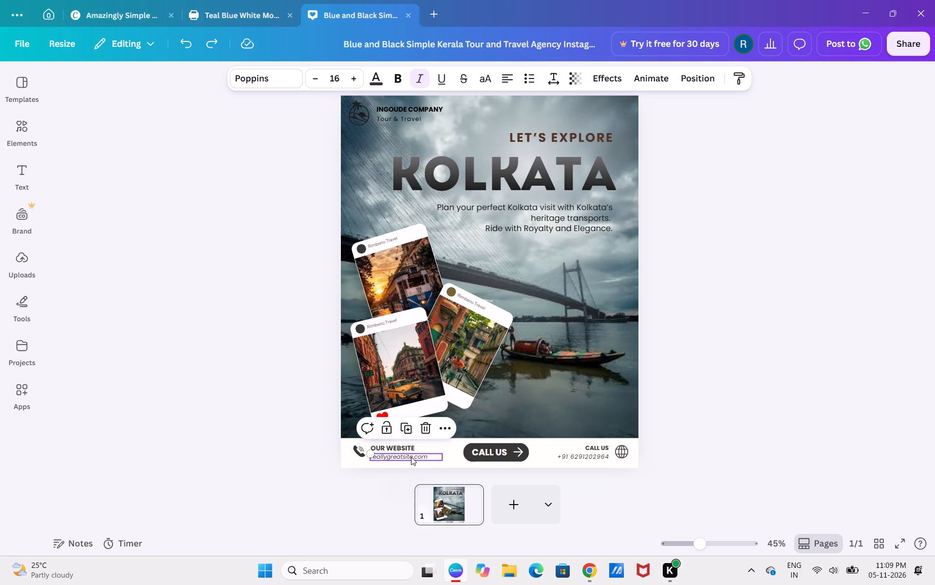
double_click(411, 457)
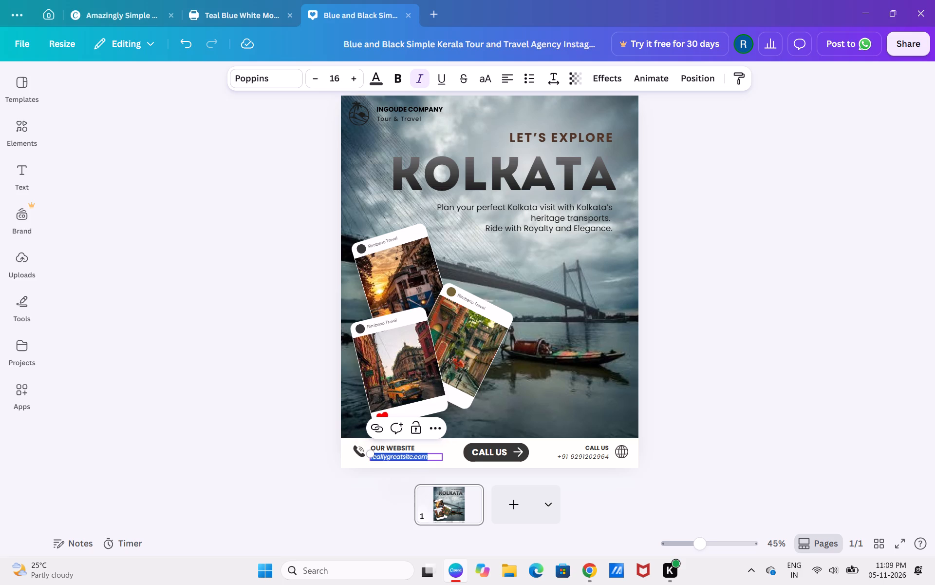
key("shift+b")
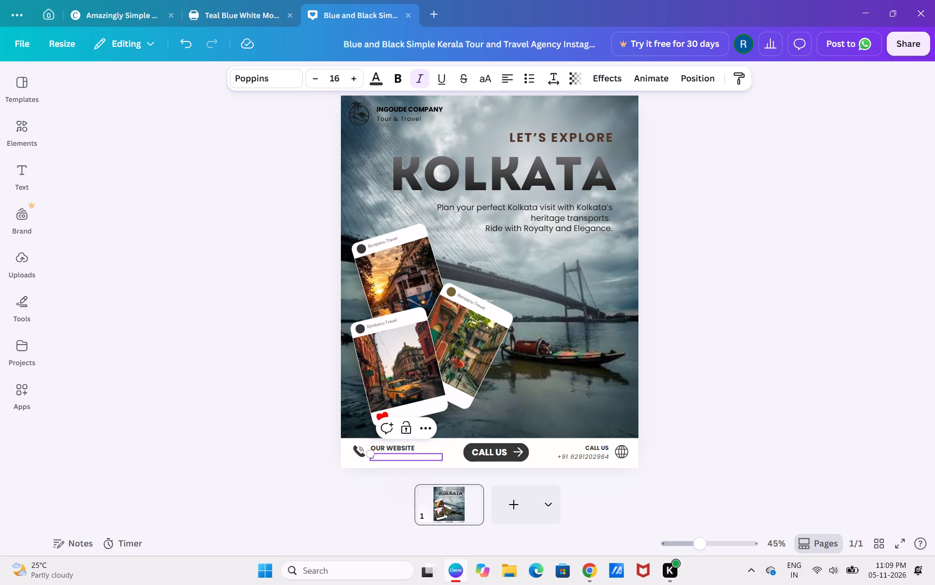
key("a")
type("blu")
key("shift+b")
type("odmash")
type(".com")
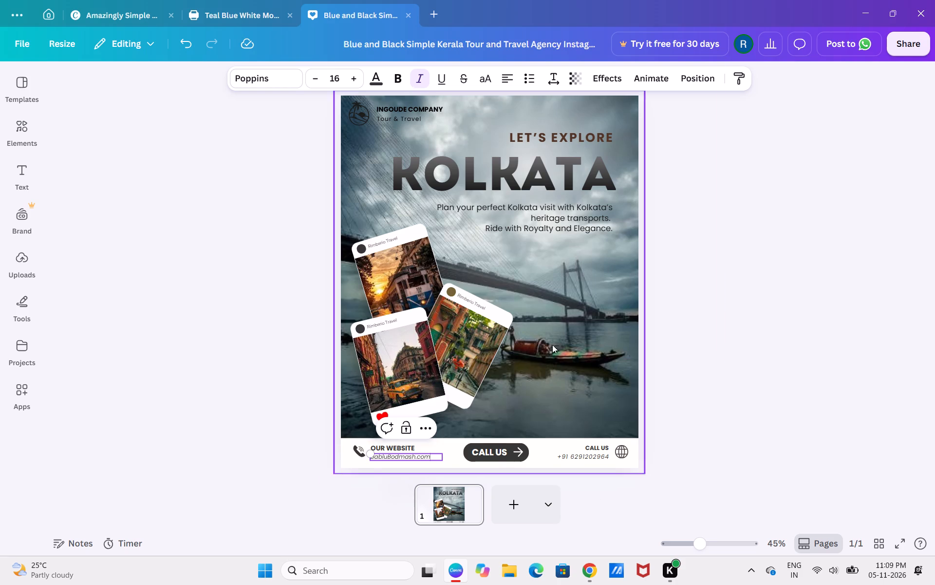
Replace "INGOUDE" with "BODMASH" in the company name beside the logo and finish editing the text.
double_click(407, 109)
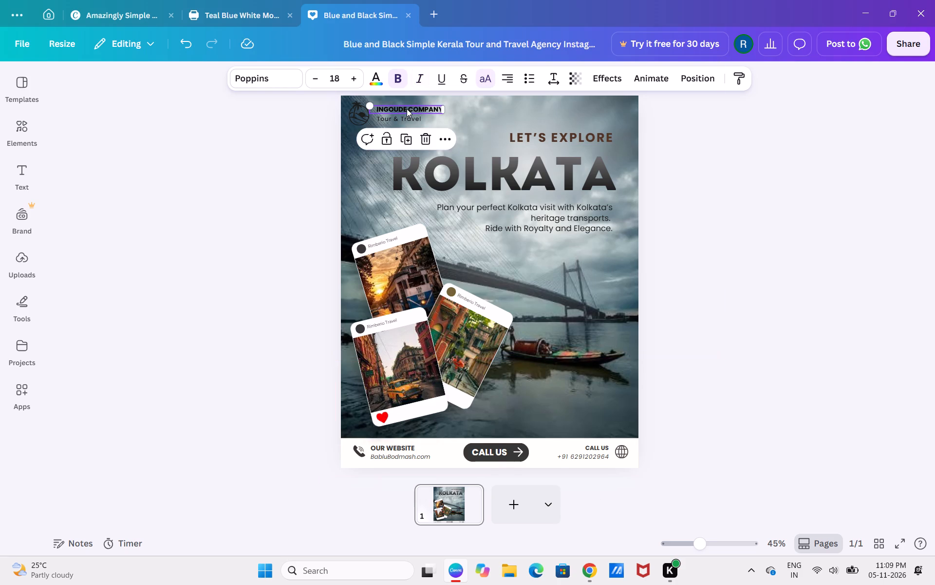
left_click(407, 109)
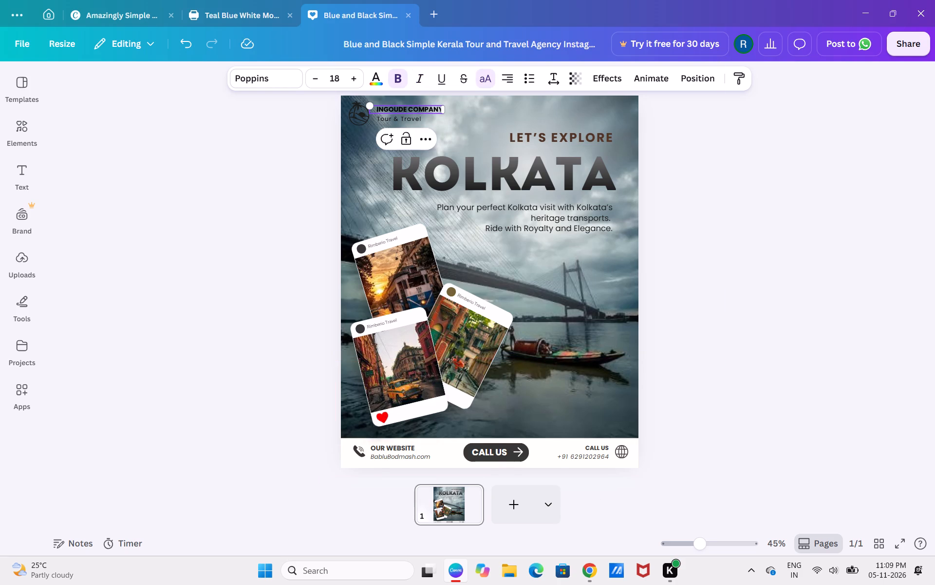
key("BackSpace")
key("BackSpace")
key("BackSpace")
key("BackSpace")
key("BackSpace")
key("BackSpace")
key("BackSpace")
type("bodmash")
key("space")
key("BackSpace")
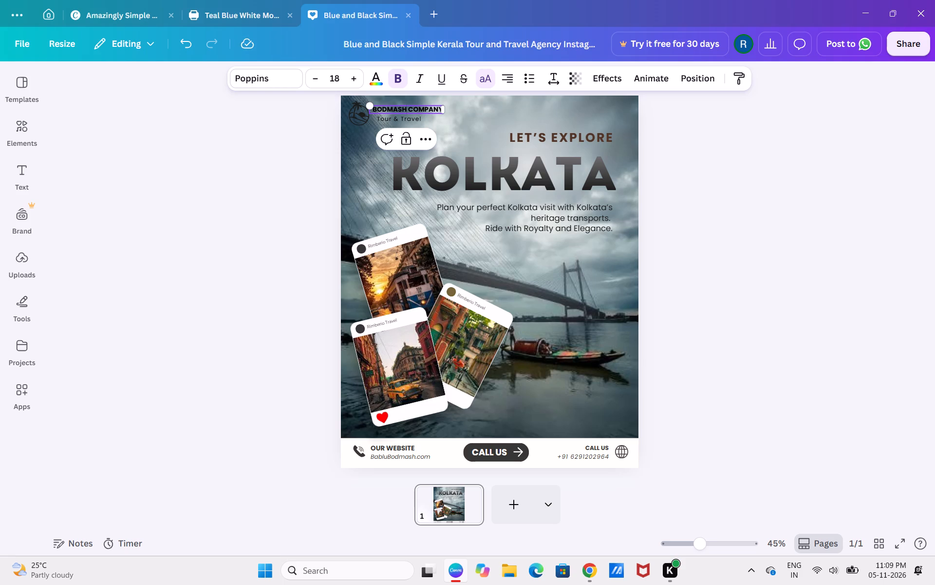
left_click(731, 175)
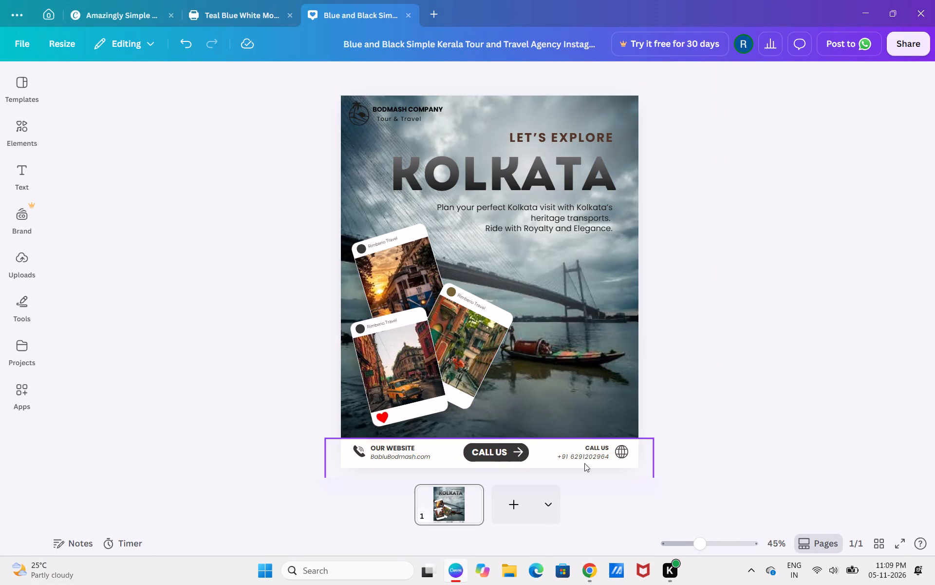
Replace the phone number after the +91 prefix under CALL US in the footer with the new ten-digit contact number.
double_click(599, 456)
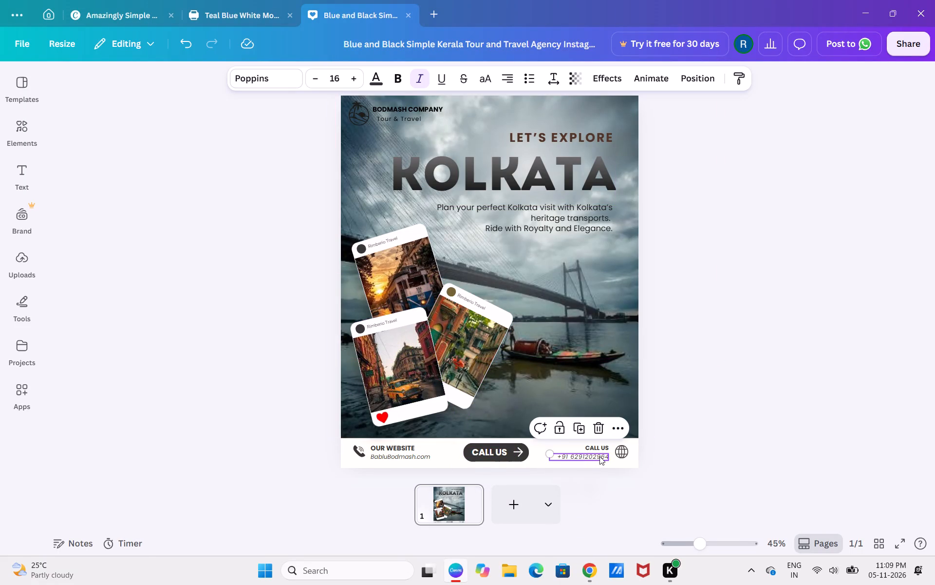
left_click(607, 456)
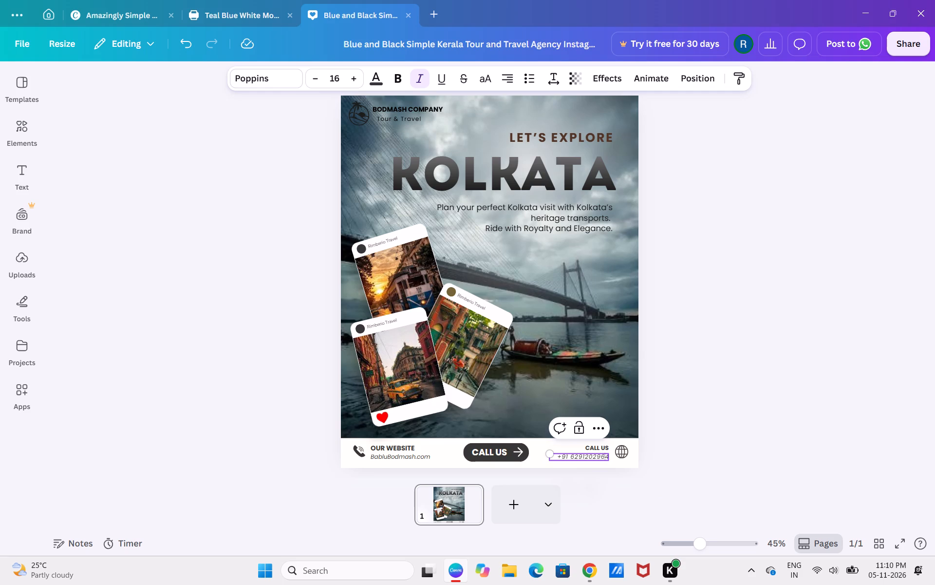
left_click(607, 456)
left_click(607, 456)
left_click(607, 456)
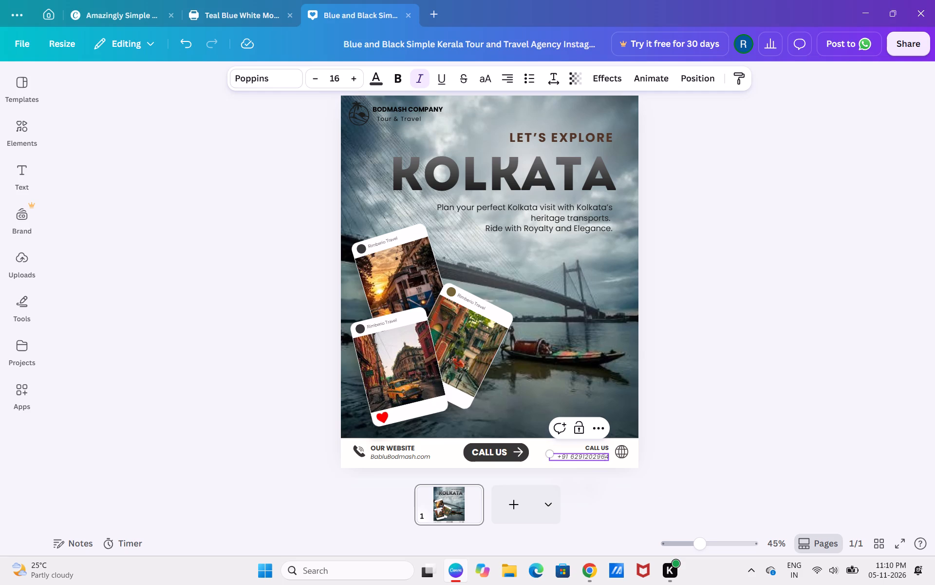
double_click(601, 456)
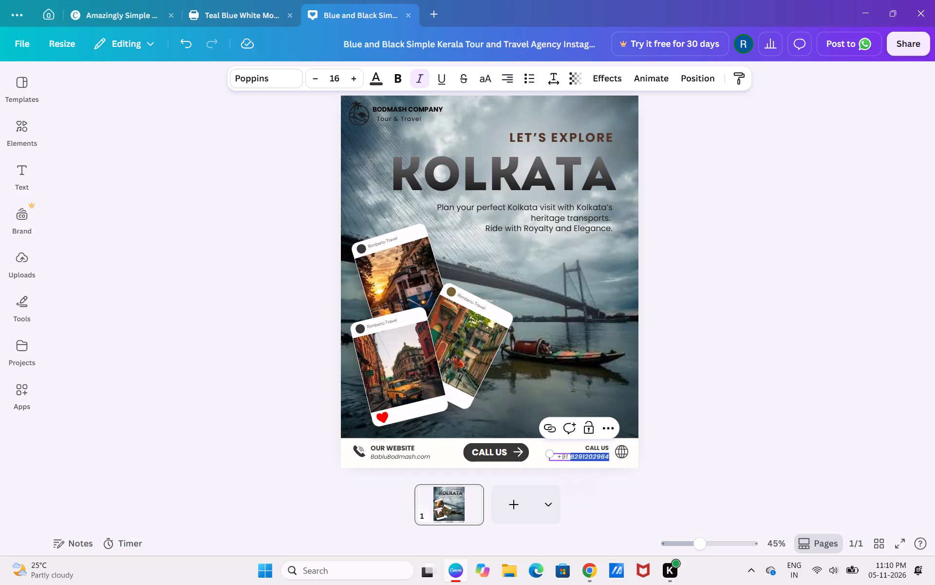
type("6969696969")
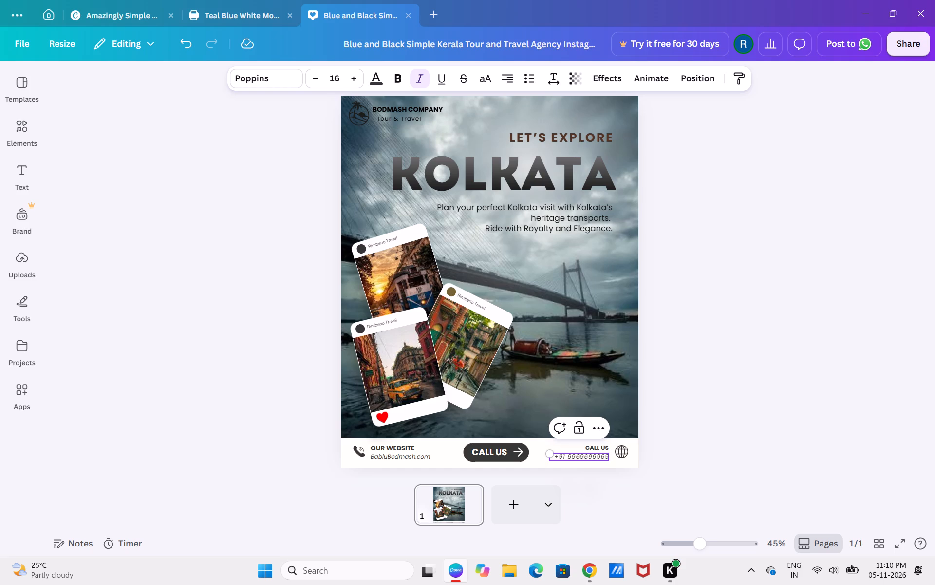
left_click(732, 449)
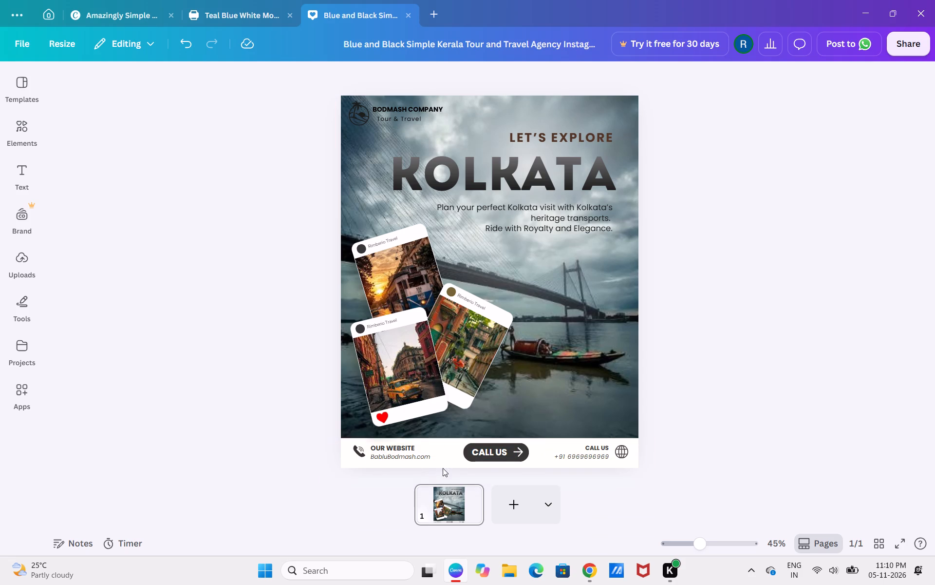
Select the round palm-tree logo beside BODMASH COMPANY.
left_click(357, 119)
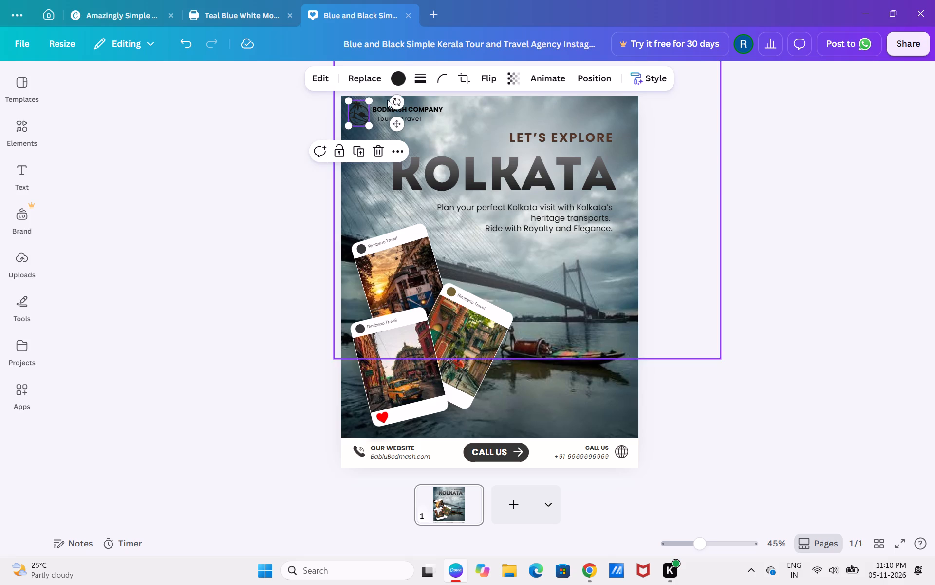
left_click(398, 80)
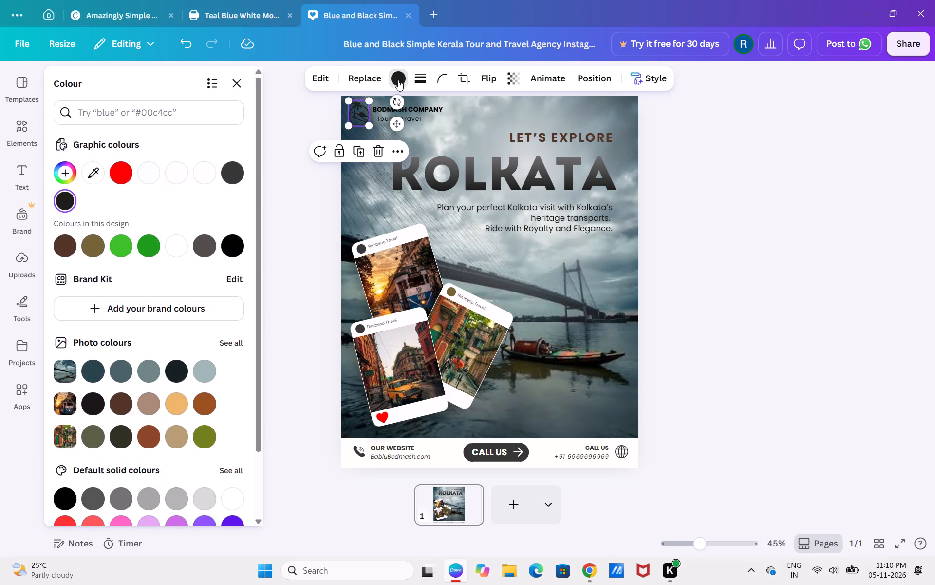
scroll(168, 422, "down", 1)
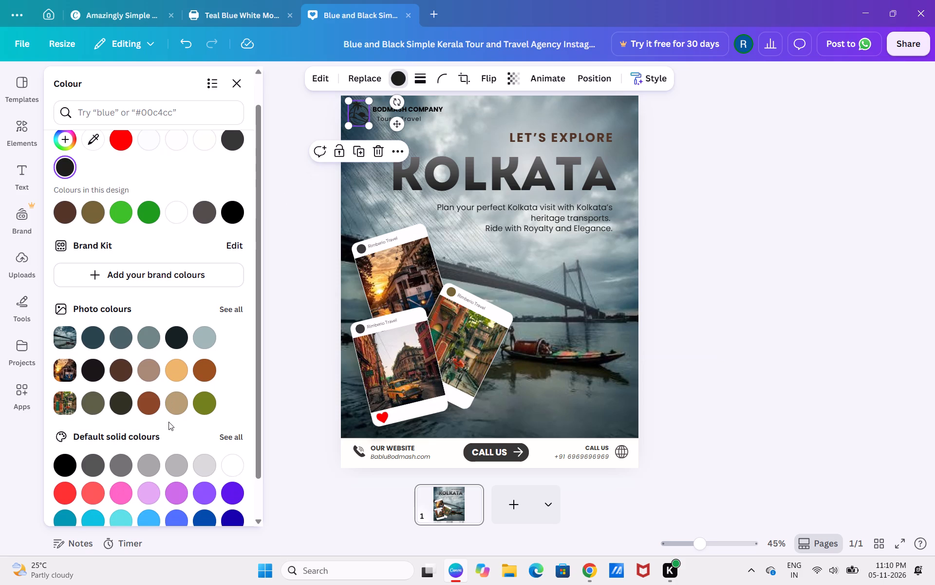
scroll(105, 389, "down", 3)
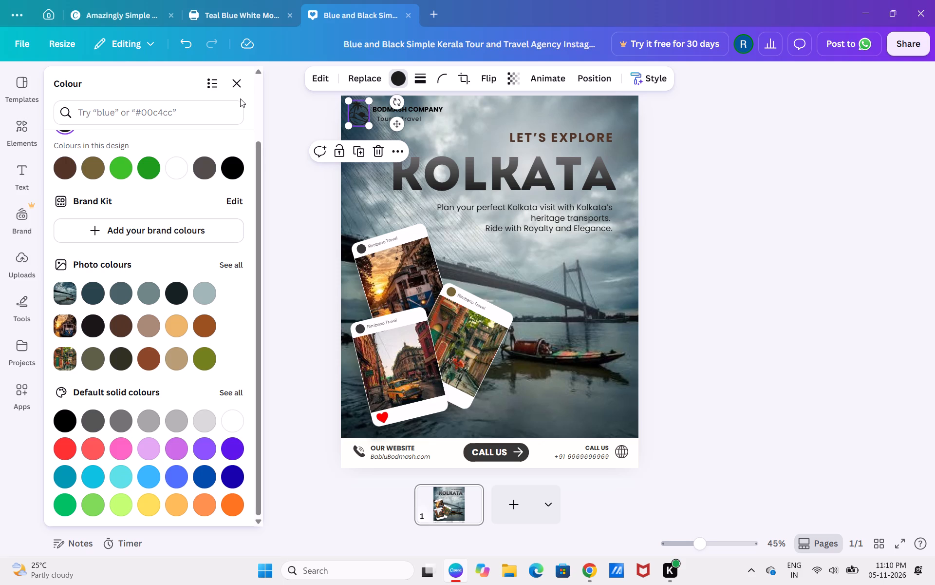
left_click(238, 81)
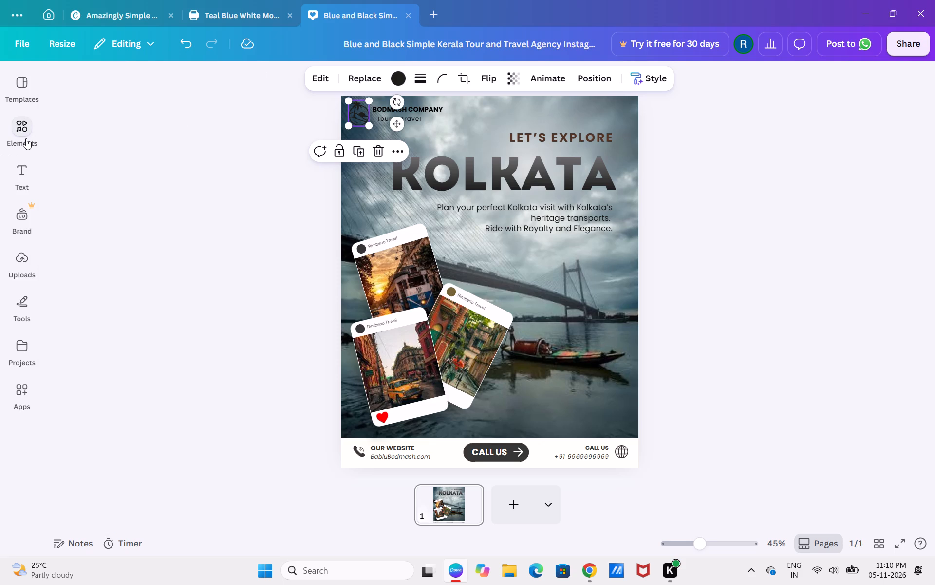
Browse the graphics elements and search them for "logo".
left_click(26, 138)
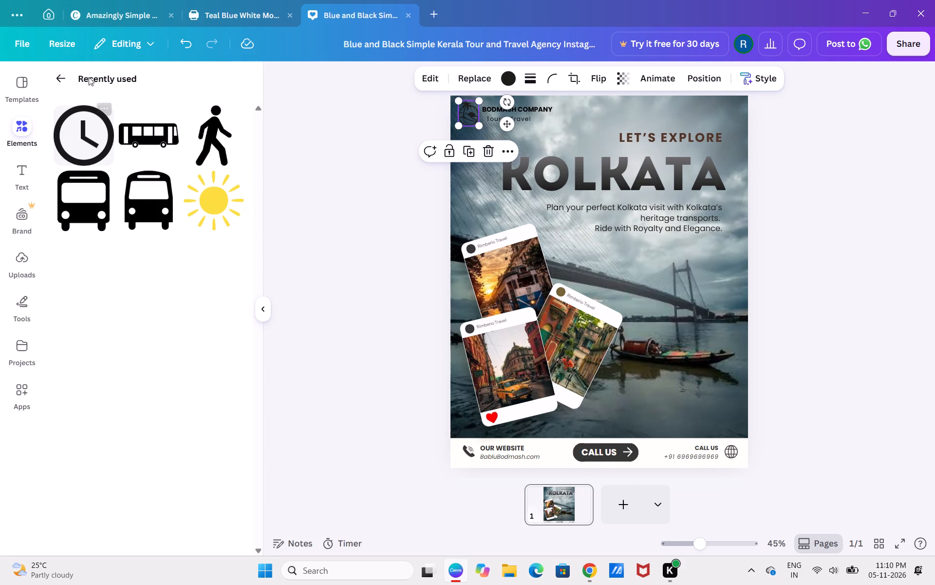
left_click(60, 79)
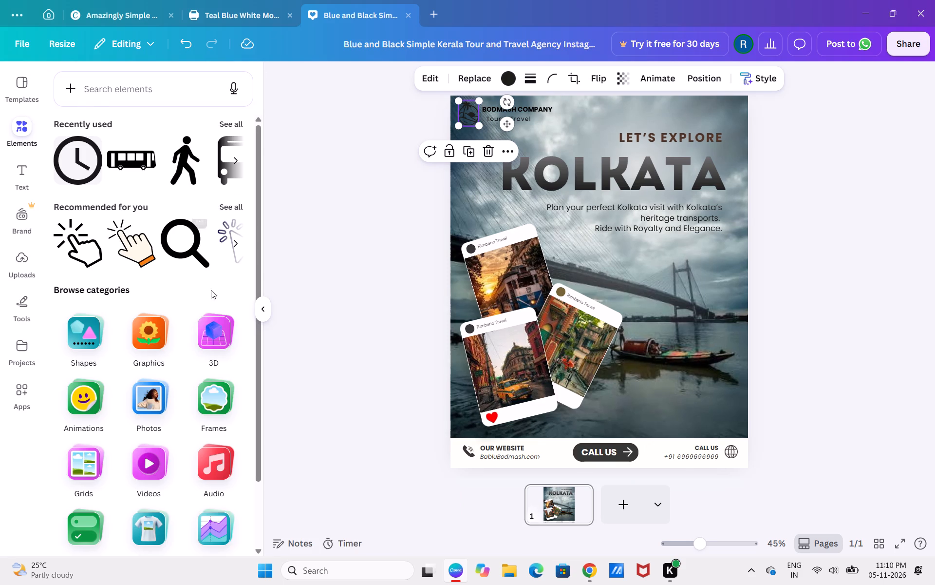
left_click(133, 318)
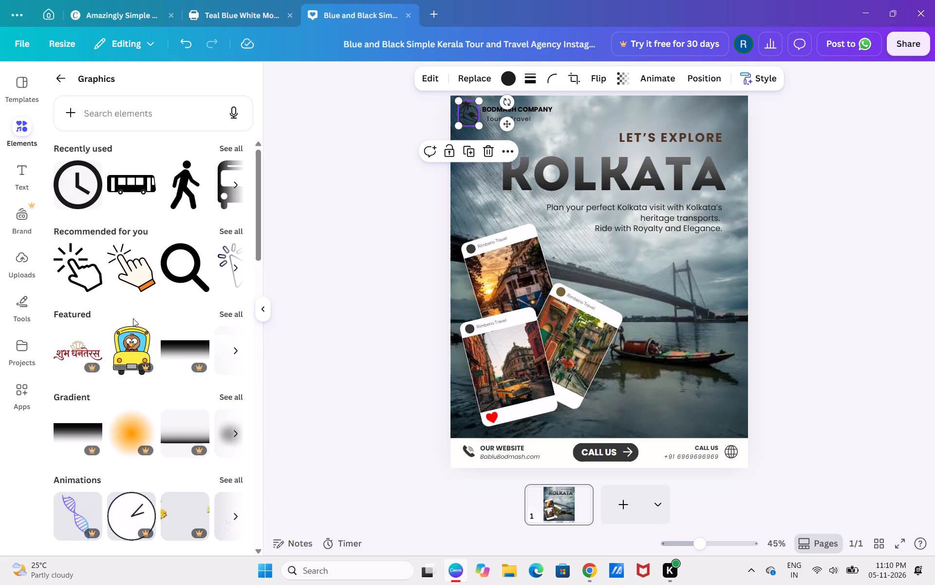
scroll(141, 312, "down", 5)
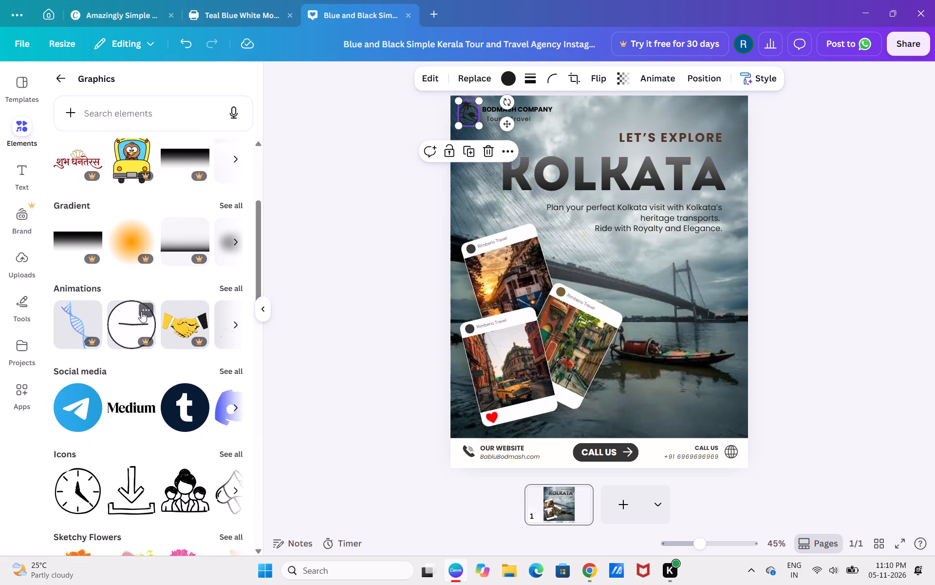
scroll(141, 312, "down", 6)
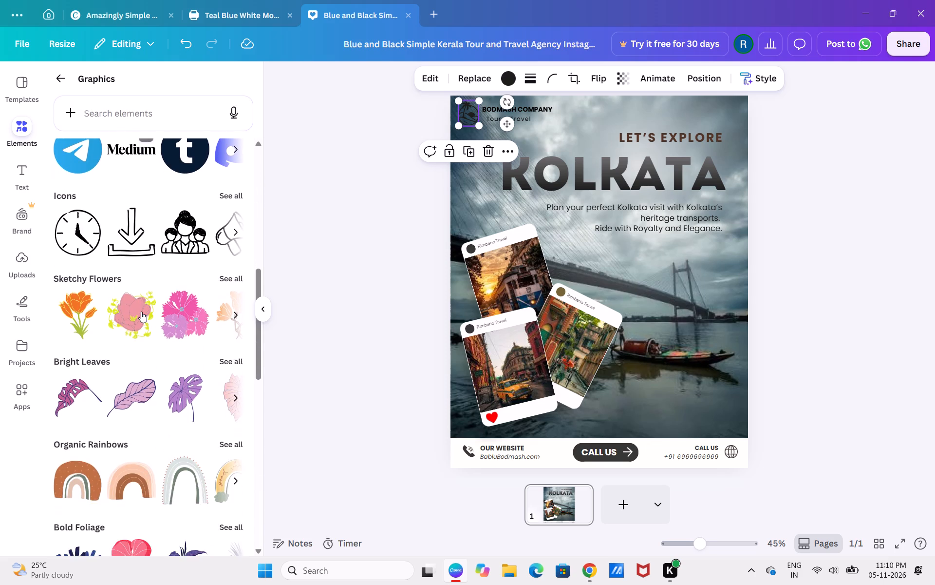
scroll(141, 312, "down", 6)
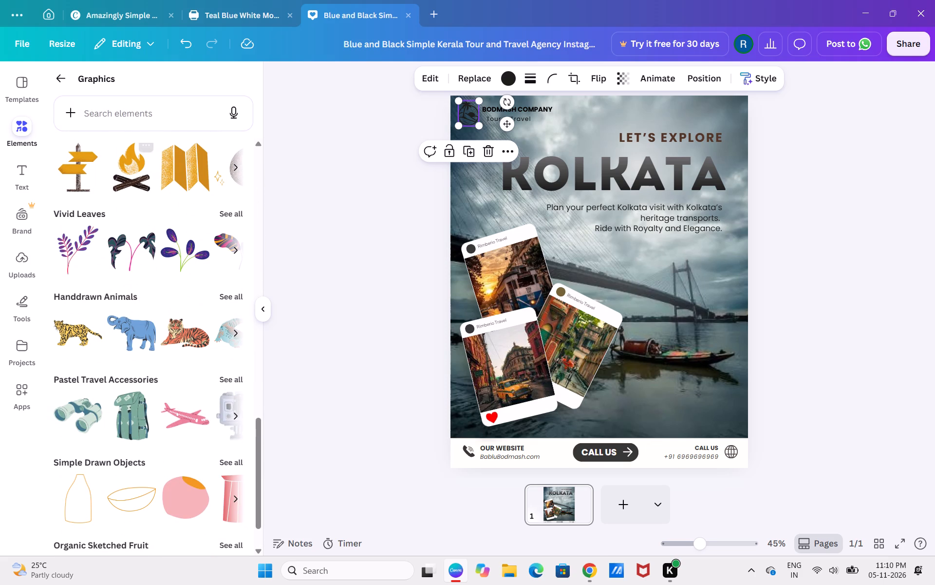
left_click(154, 111)
type("logo")
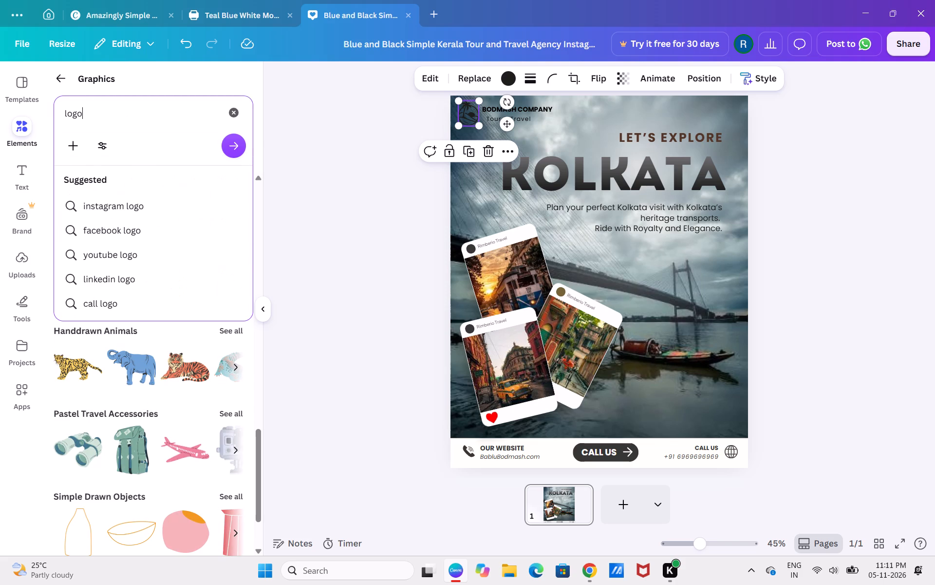
key("Return")
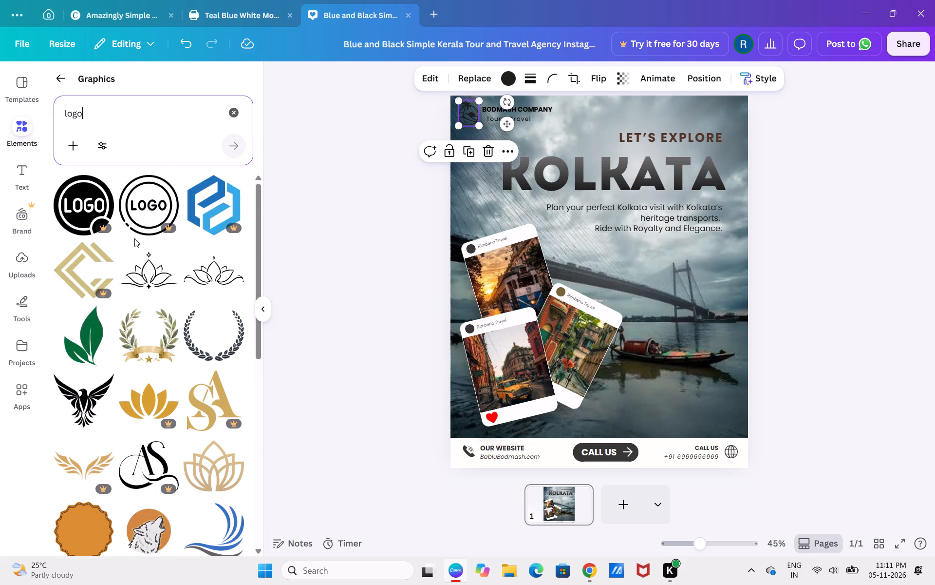
Add the dark laurel wreath and the black spread-winged eagle from the logo graphics to the poster.
scroll(134, 238, "down", 4)
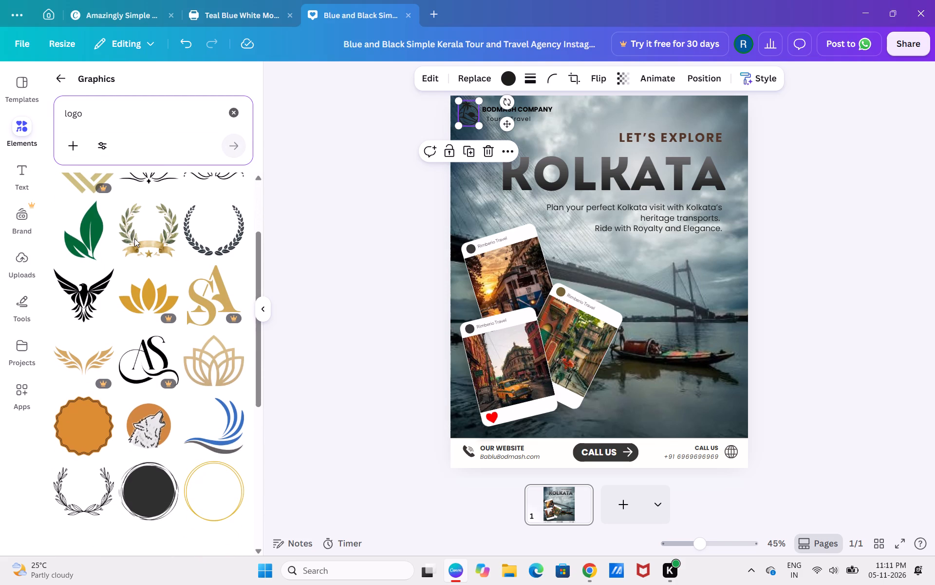
scroll(134, 238, "down", 1)
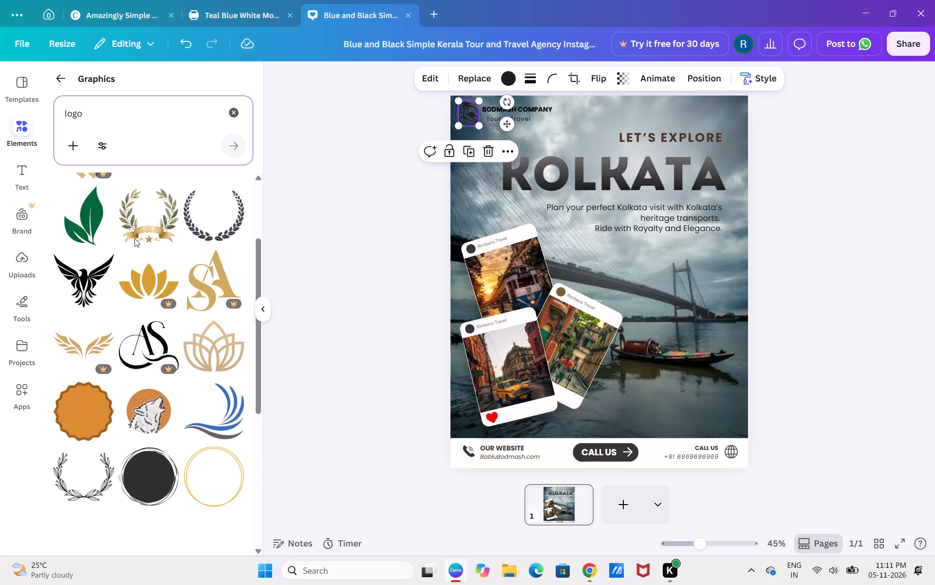
scroll(134, 238, "down", 2)
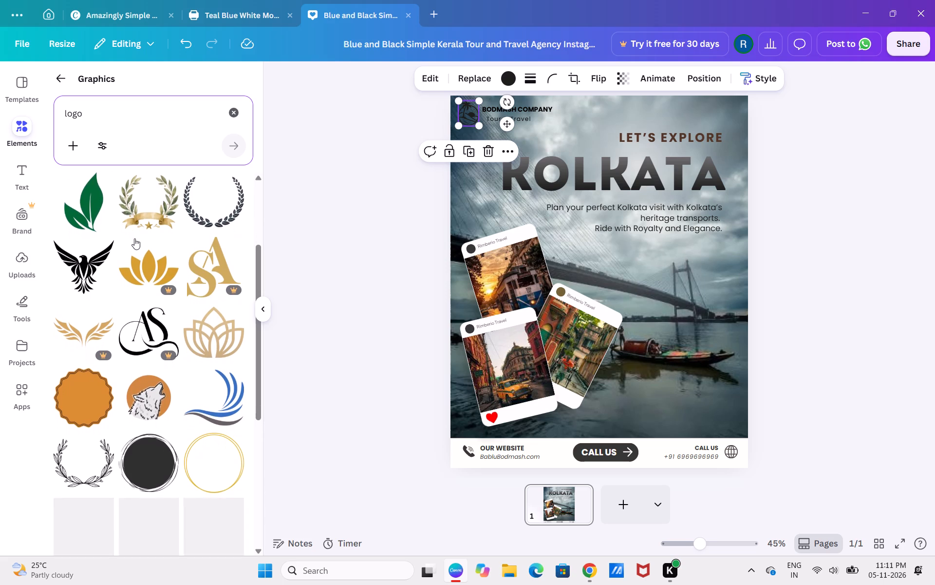
scroll(134, 238, "down", 2)
scroll(134, 238, "up", 1)
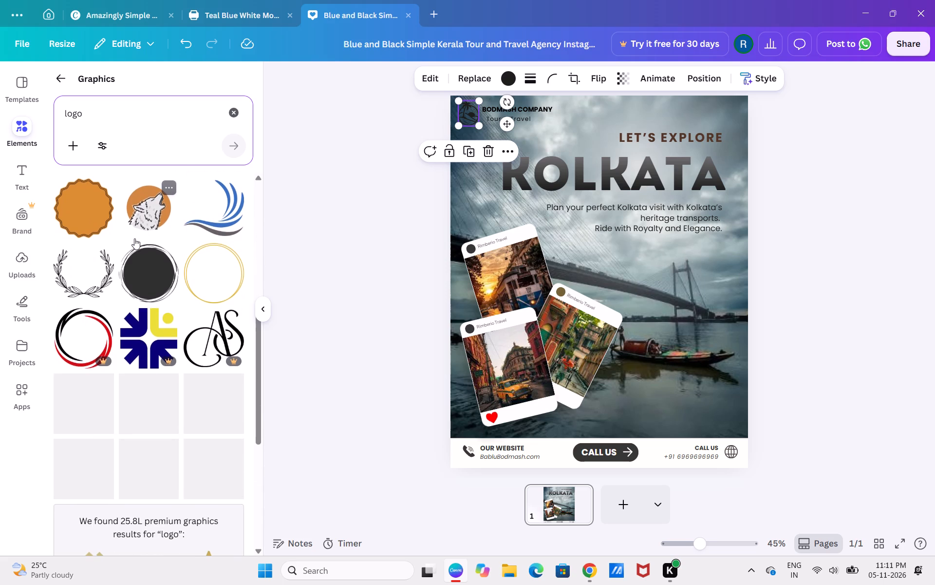
scroll(134, 238, "up", 1)
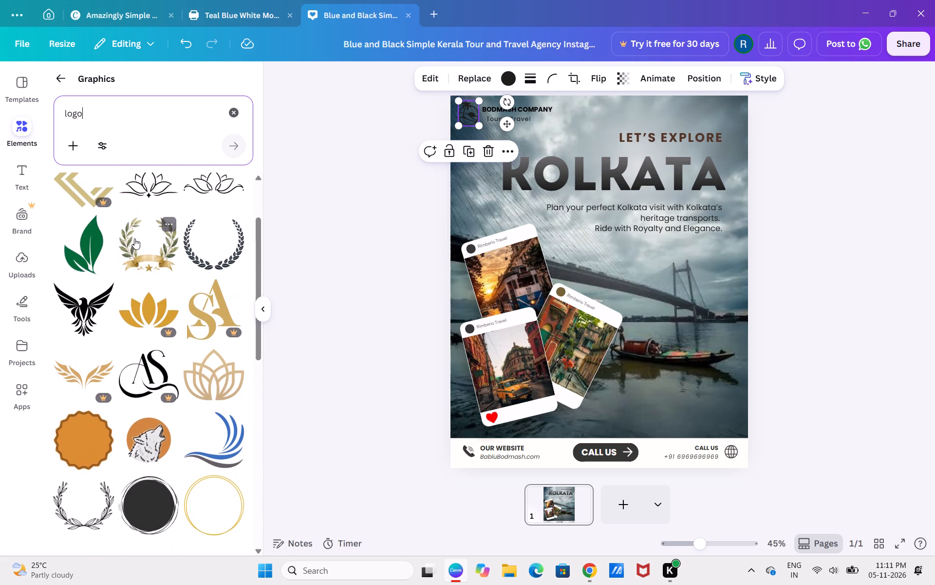
scroll(134, 238, "up", 1)
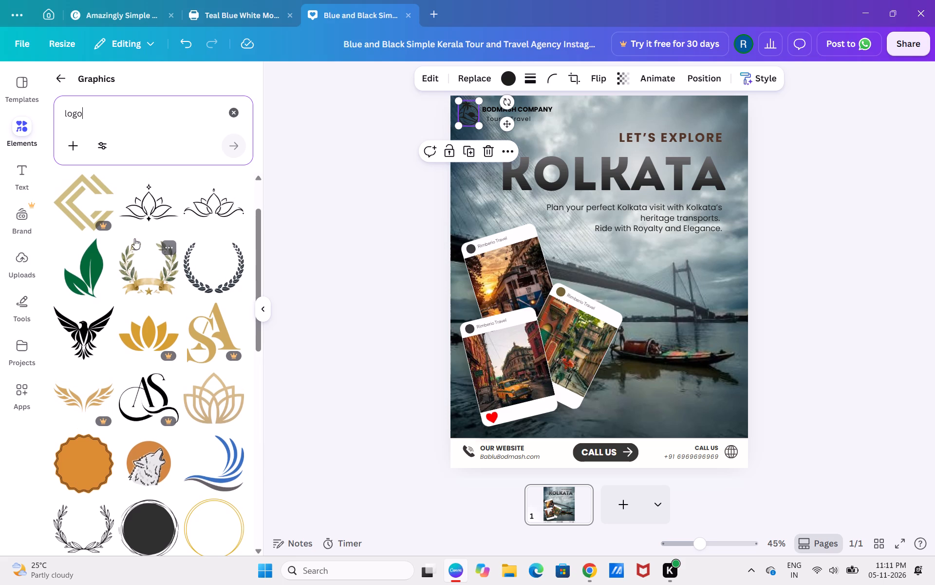
left_click_drag(202, 282, 529, 203)
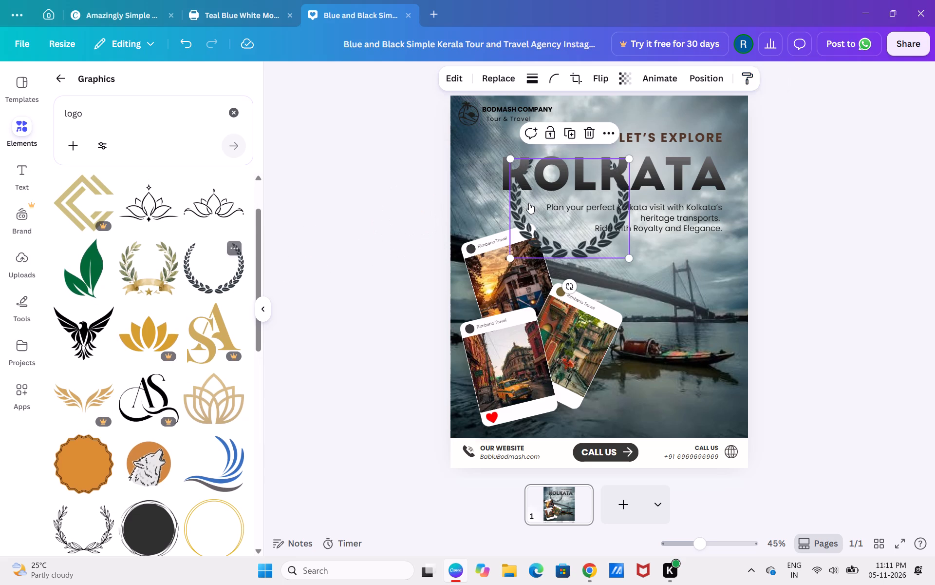
left_click_drag(85, 437, 430, 272)
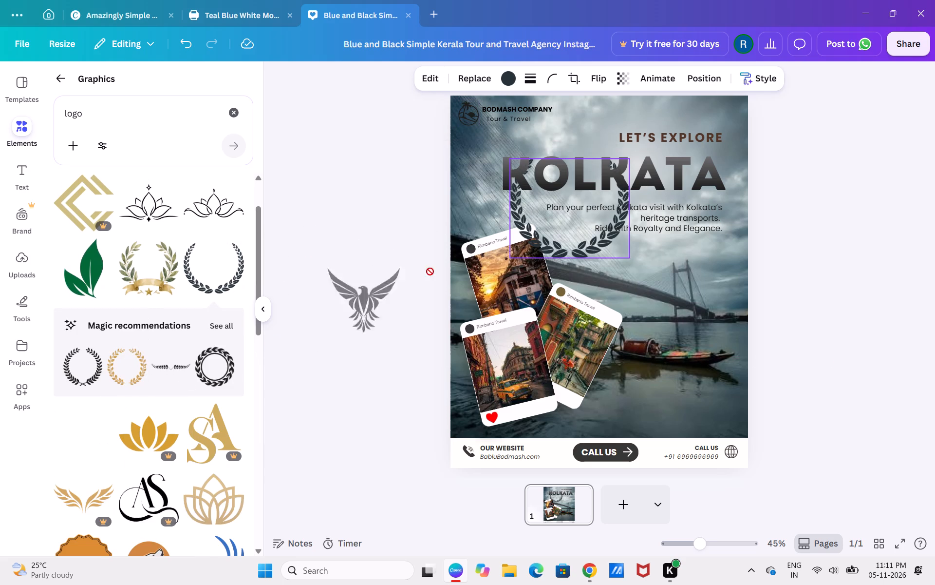
left_click_drag(430, 272, 546, 177)
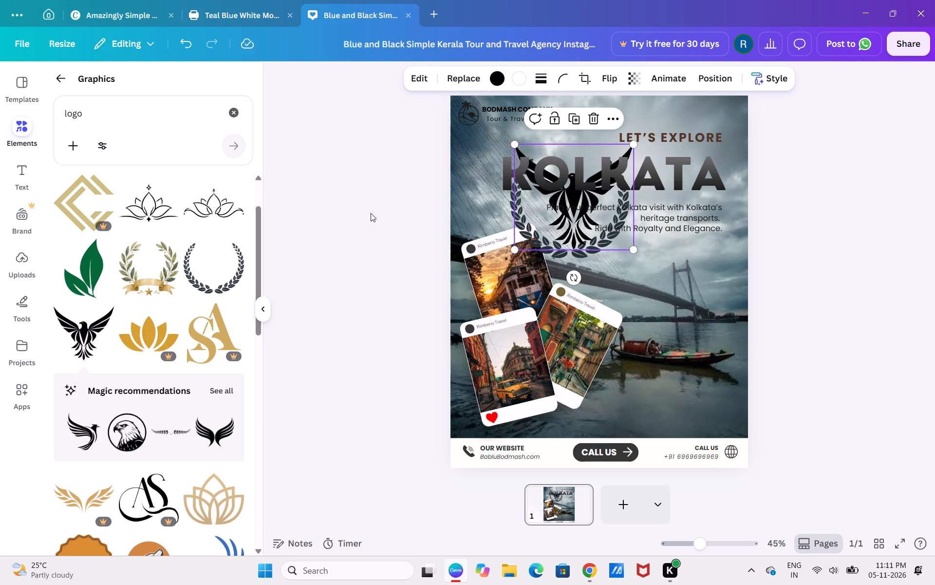
Delete the old round palm-tree logo beside the BODMASH COMPANY name.
left_click(469, 119)
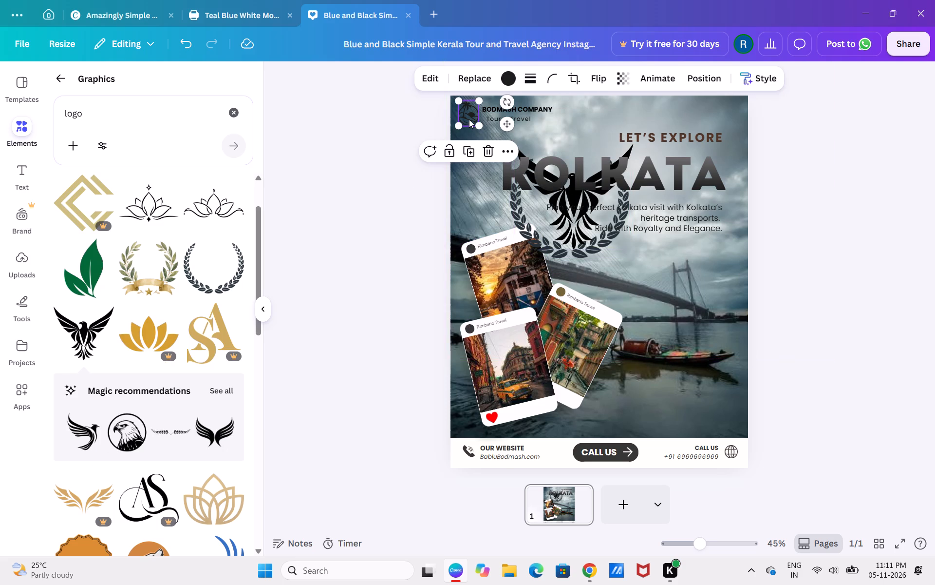
left_click(263, 312)
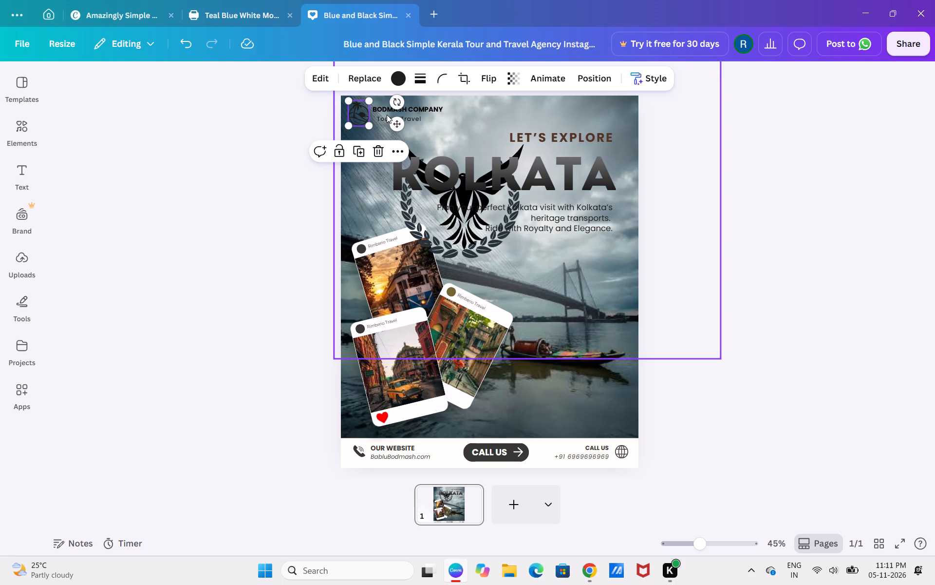
key("Delete")
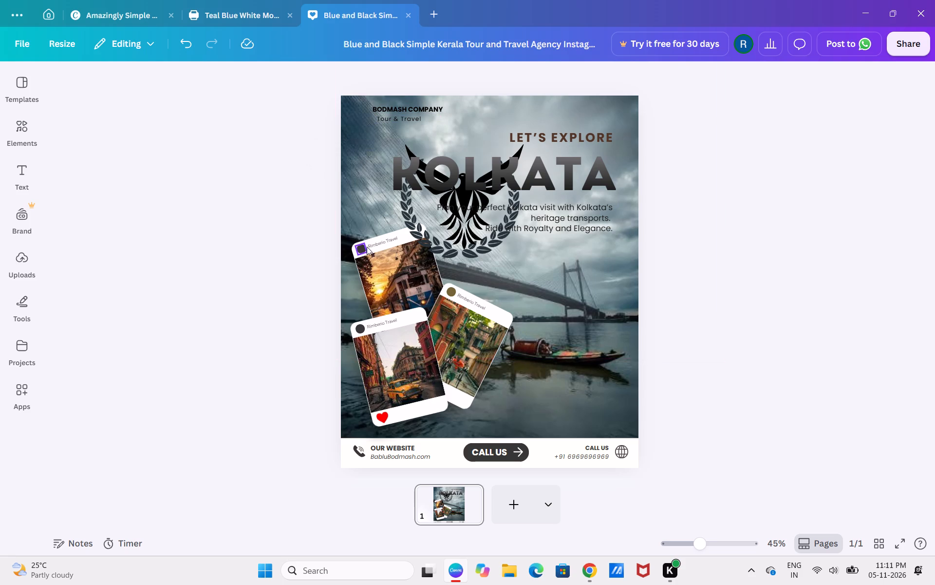
Move the laurel wreath towards the poster's upper-left corner and recolour it black (#000000).
left_click_drag(439, 251, 344, 179)
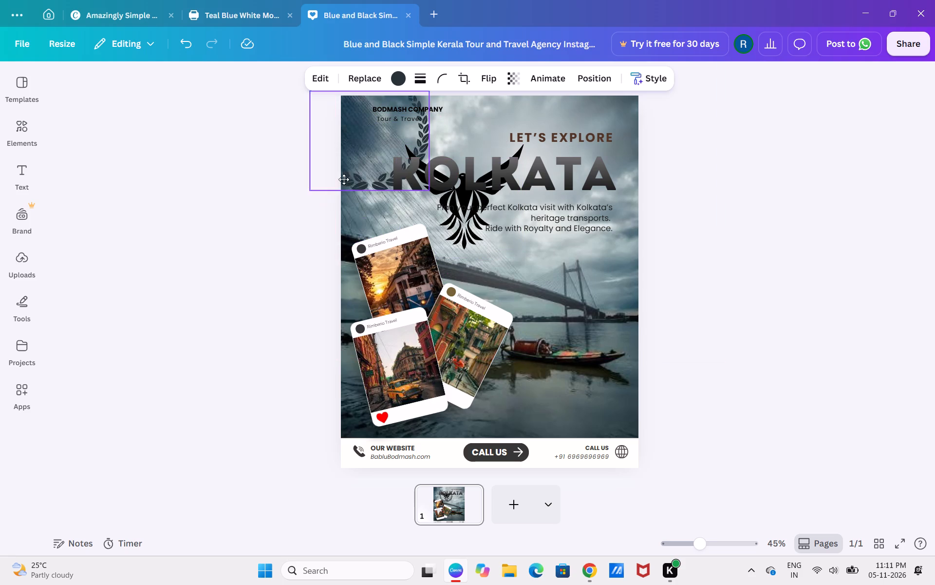
left_click_drag(344, 179, 392, 213)
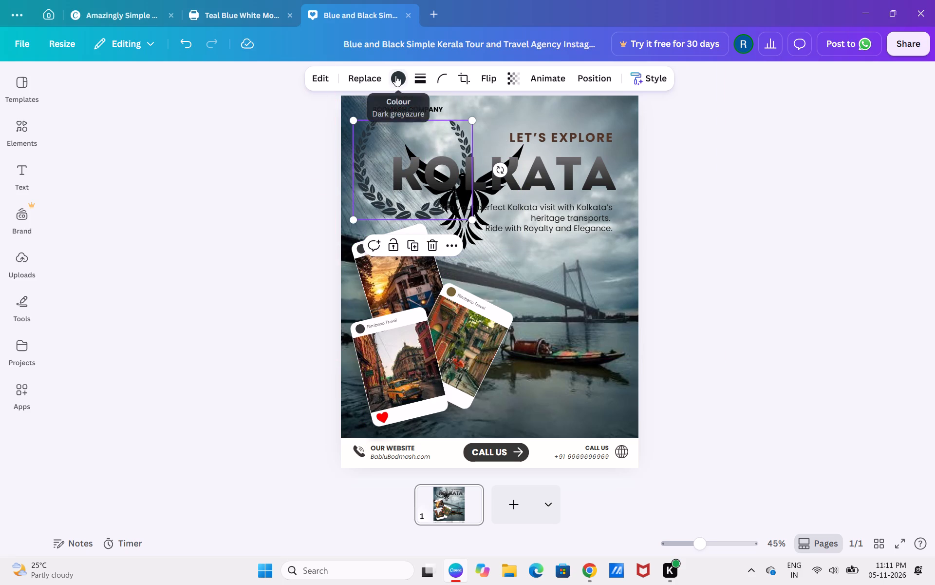
left_click(395, 76)
left_click(122, 197)
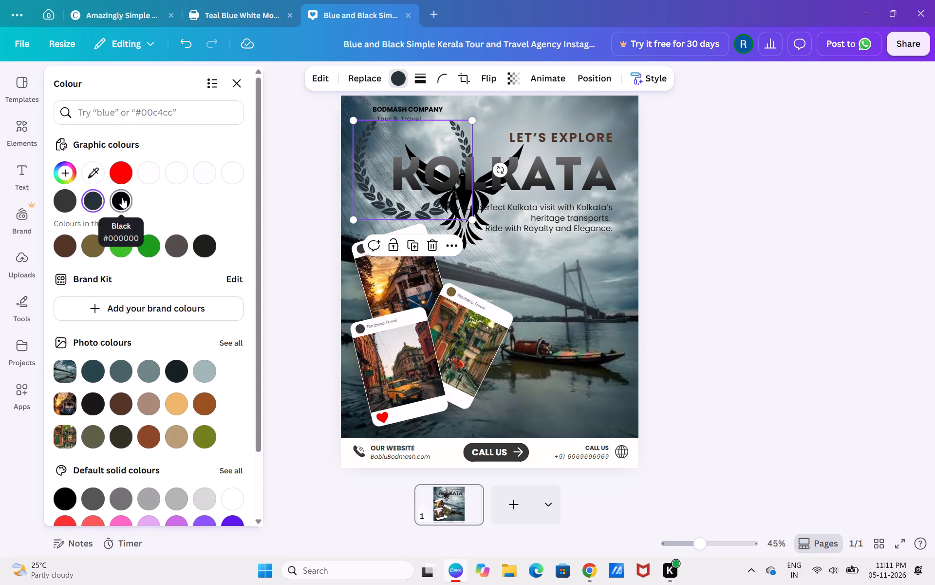
left_click(290, 216)
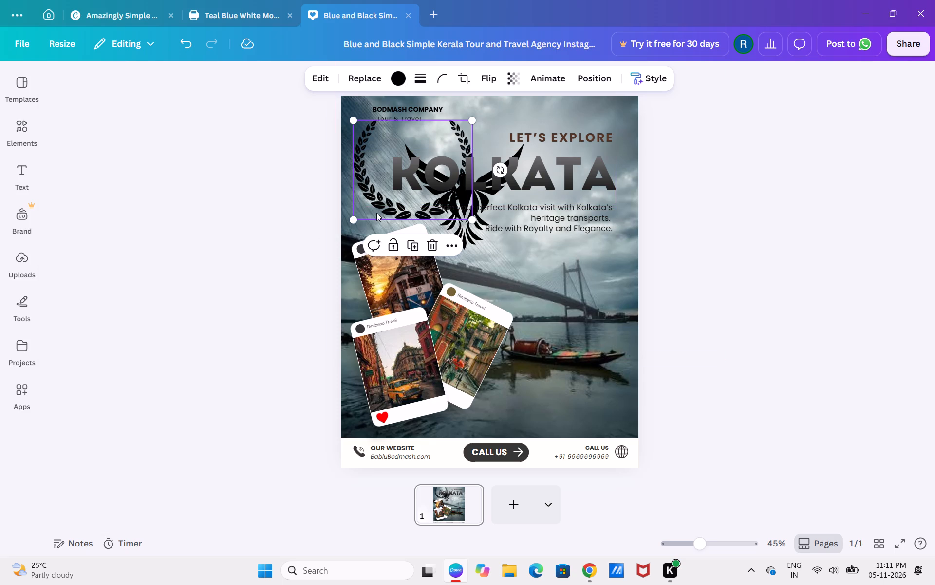
Shrink the laurel wreath to about 64 by 53 and place it just left of the BODMASH COMPANY name.
left_click_drag(376, 213, 386, 197)
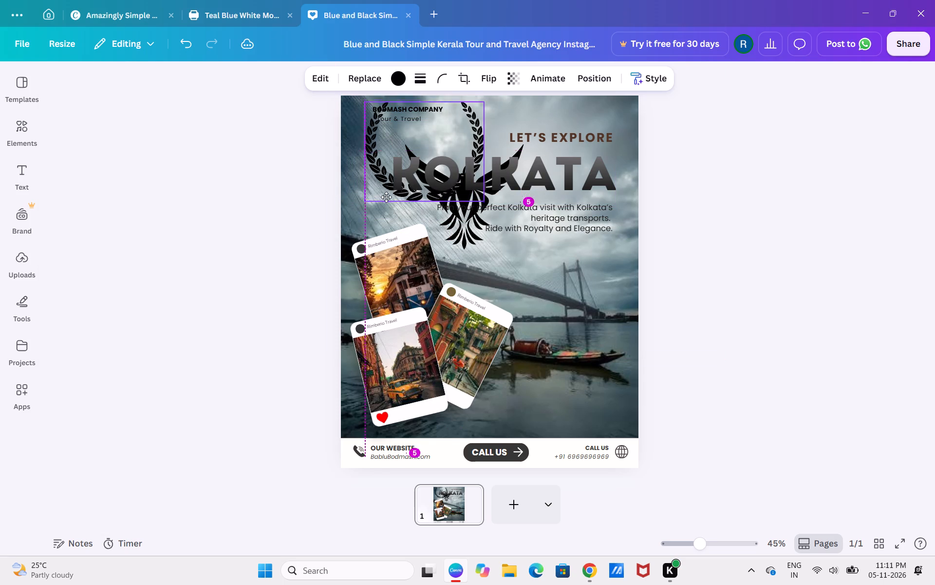
left_click_drag(386, 197, 382, 203)
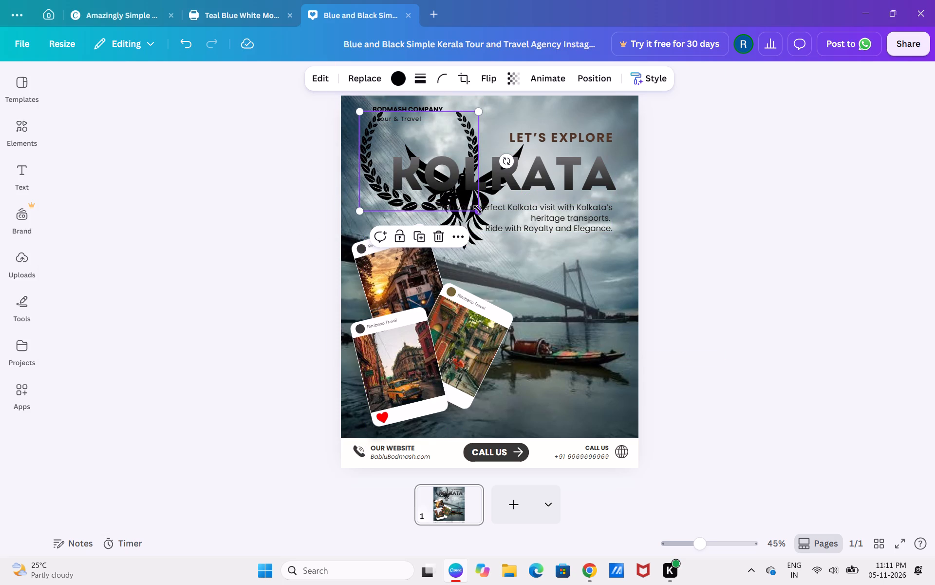
left_click(478, 209)
left_click_drag(479, 214, 375, 132)
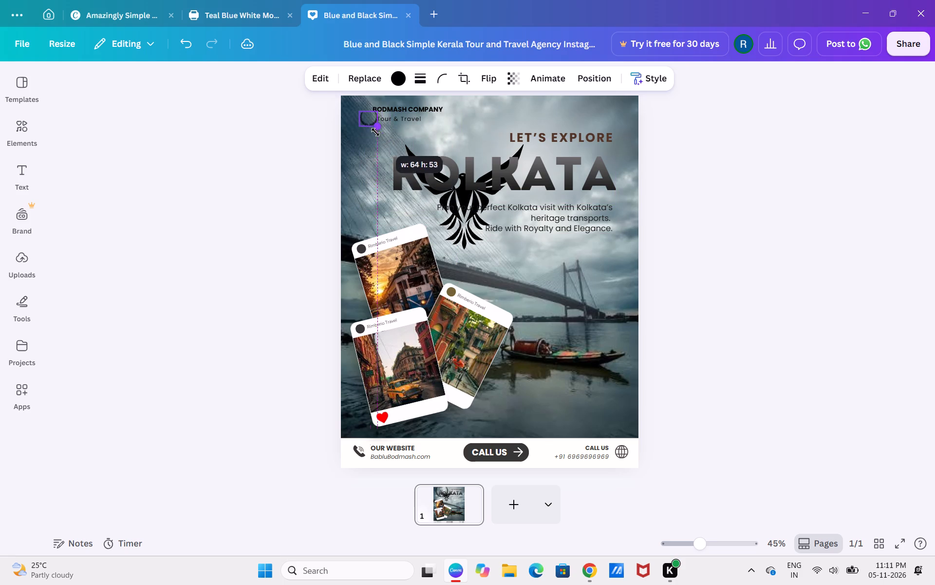
left_click_drag(375, 132, 378, 129)
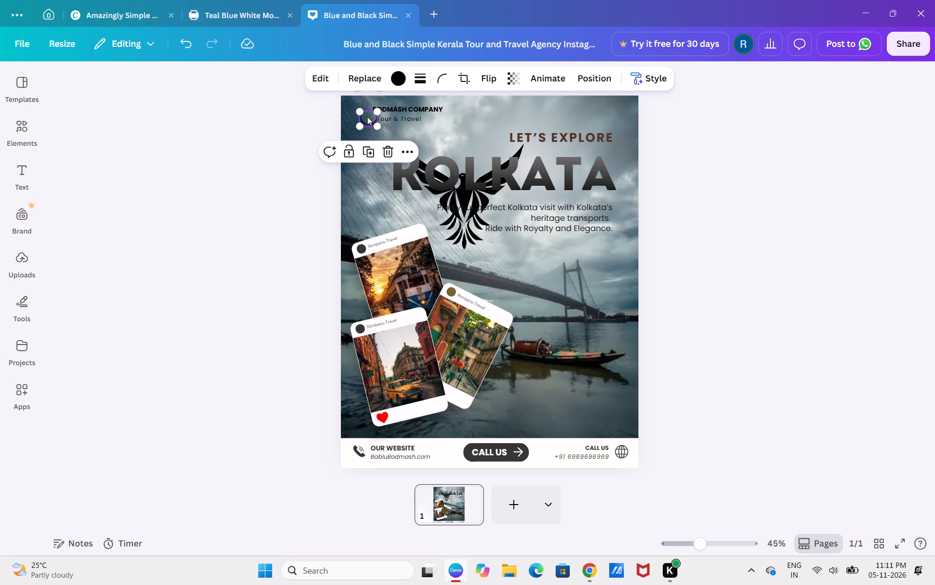
left_click_drag(368, 118, 359, 112)
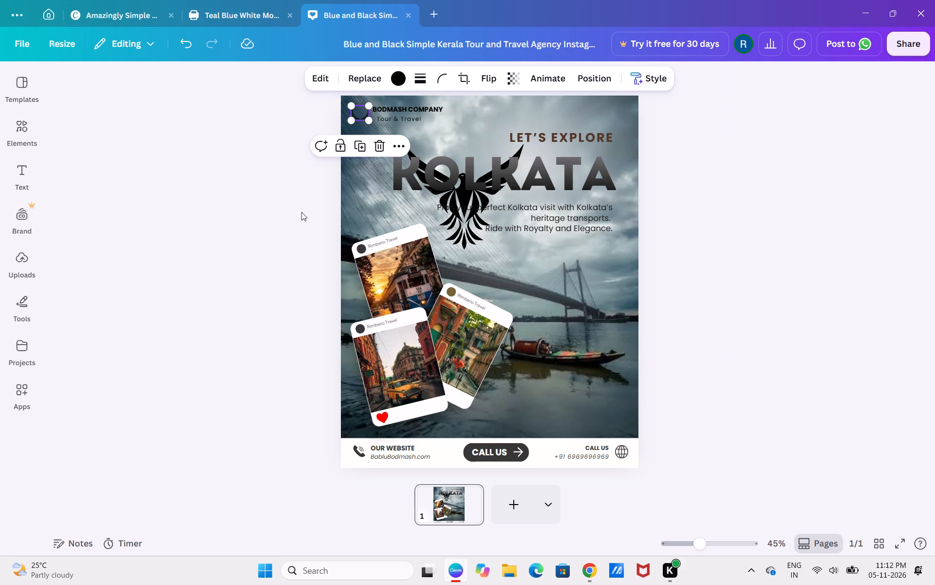
left_click(287, 222)
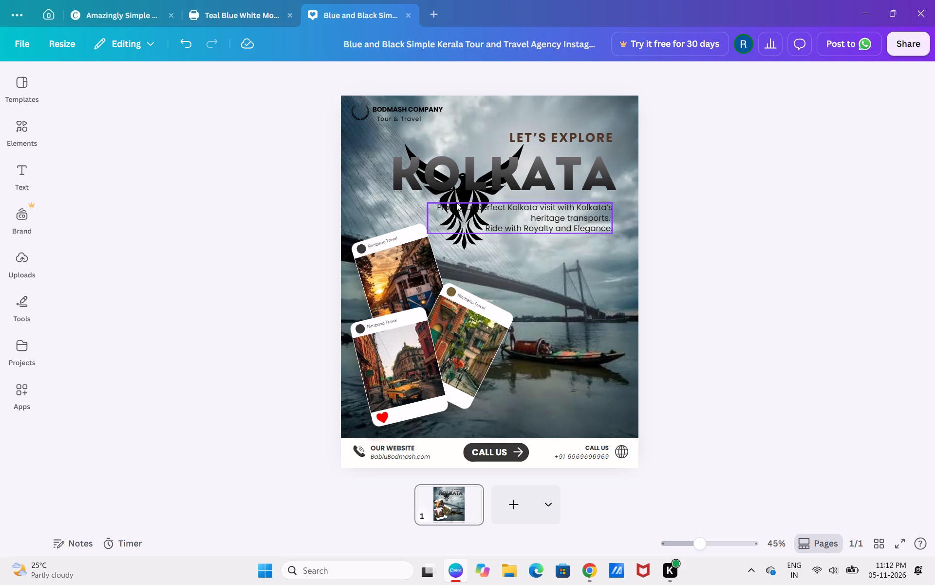
Move the black eagle off the KOLKATA title to just below the description text and shrink it to a small icon.
left_click(459, 190)
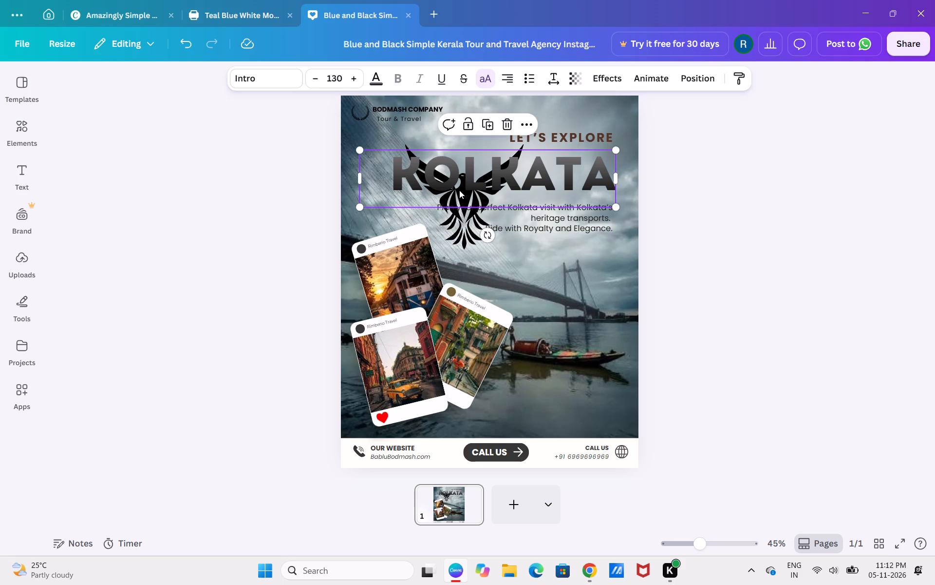
left_click(455, 210)
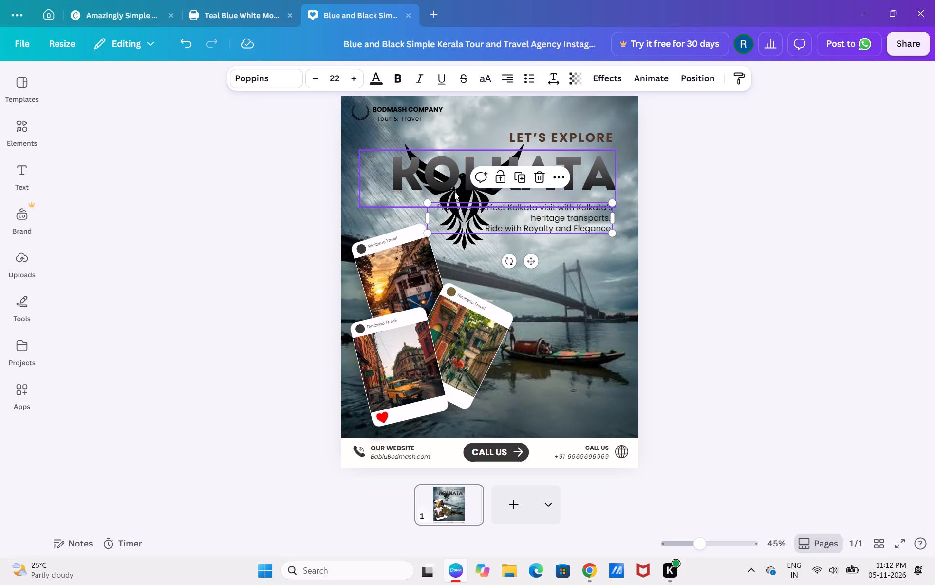
left_click(462, 242)
left_click_drag(462, 242, 472, 266)
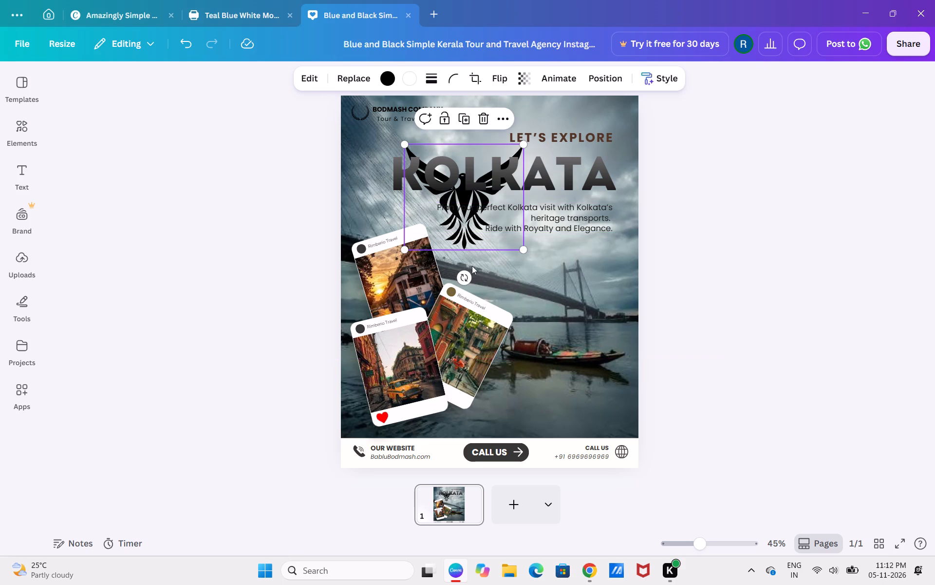
left_click_drag(472, 266, 570, 337)
left_click_drag(628, 345, 601, 321)
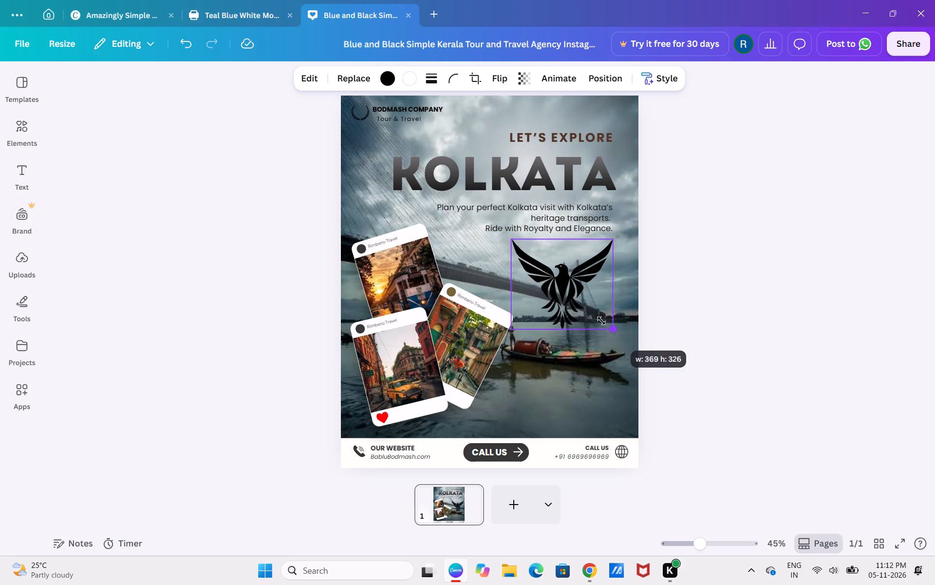
left_click_drag(601, 321, 533, 260)
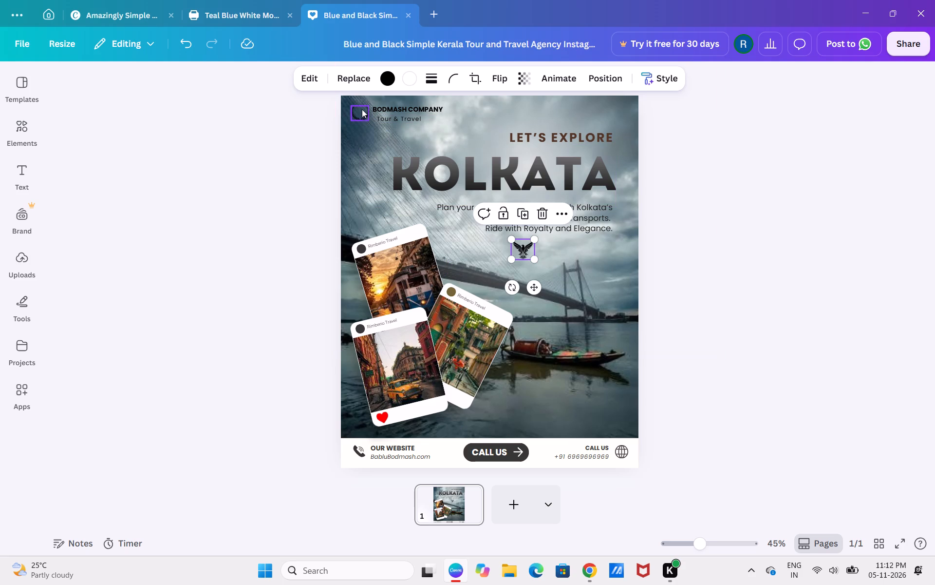
Enlarge the laurel wreath beside the BODMASH COMPANY name slightly, keeping its proportions.
left_click(362, 109)
left_click_drag(369, 119, 370, 125)
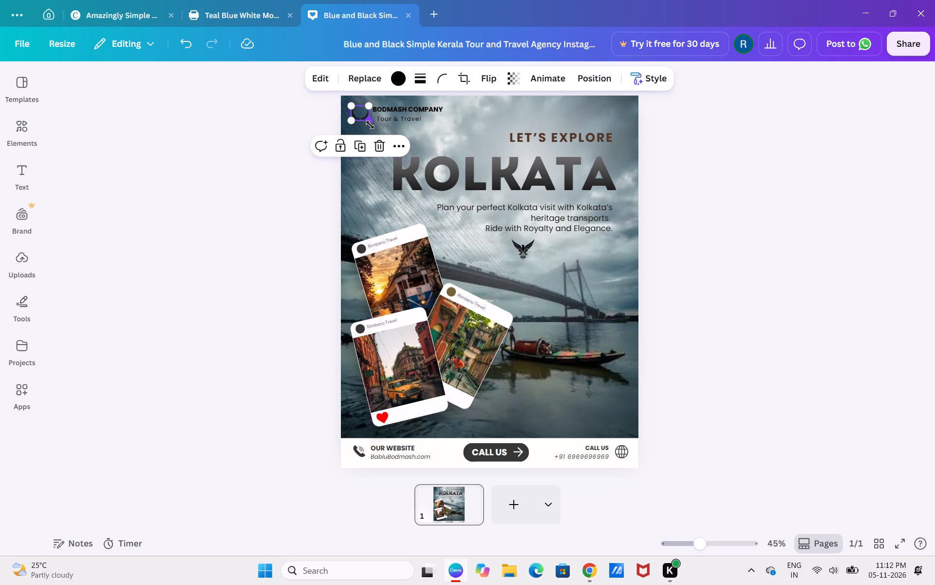
left_click_drag(370, 125, 370, 125)
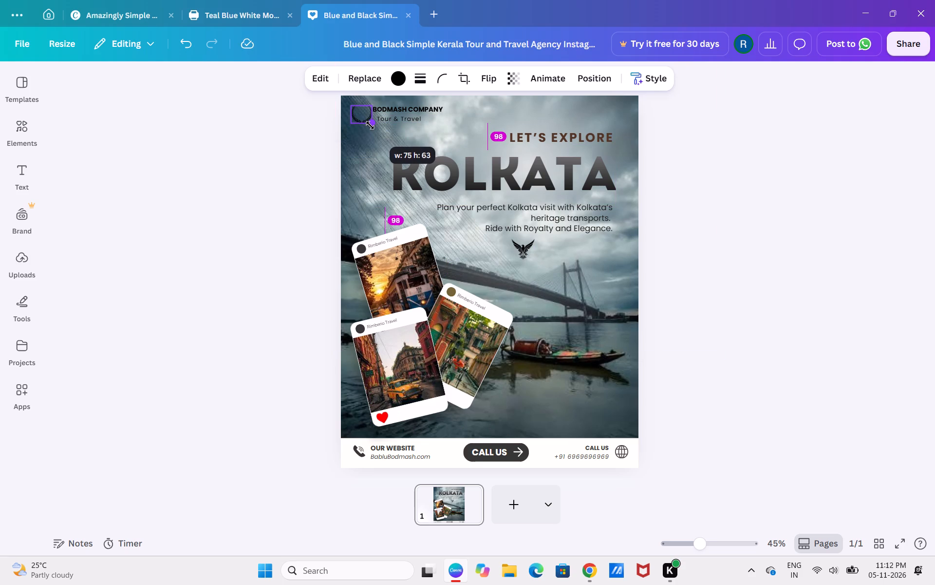
left_click_drag(370, 125, 369, 125)
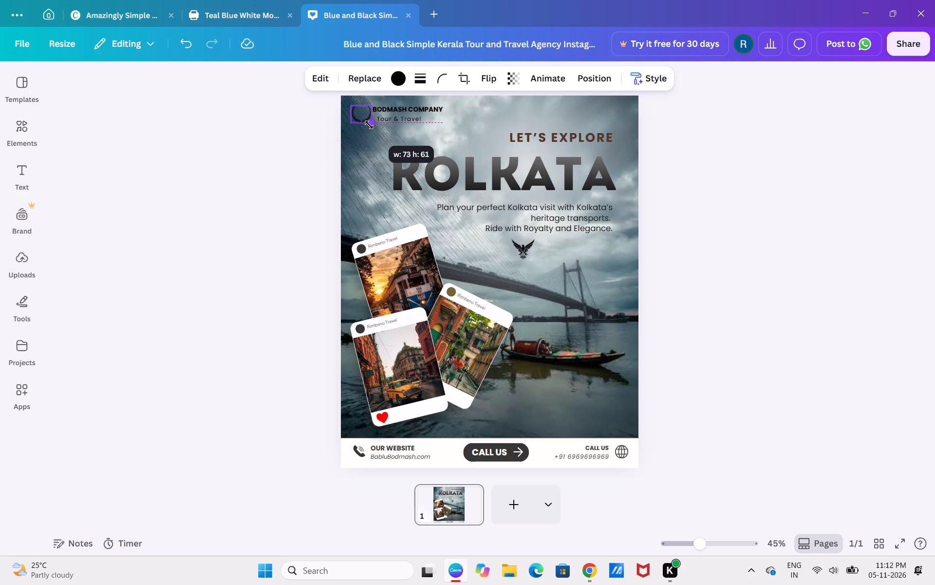
left_click_drag(369, 125, 370, 127)
Nudge the laurel wreath left and slightly up so it clears the BODMASH COMPANY name.
key("Left")
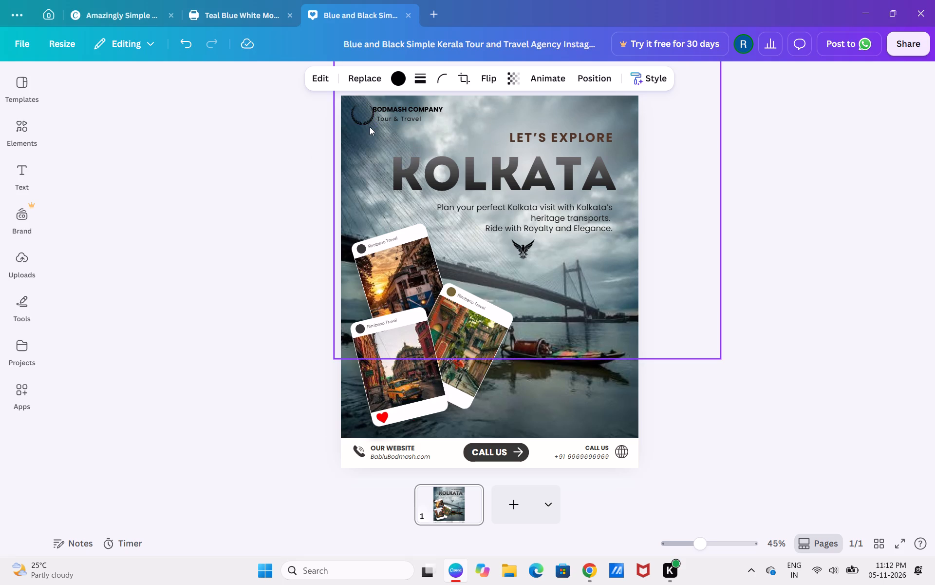
key("Left")
key("Left")
key("Left")
key("Left")
key("Left")
key("Left")
key("Left")
key("Left")
key("Left")
key("Left")
key("Left")
key("Left")
key("Left")
key("Left")
key("Left")
key("Left")
key("Up")
key("Up")
key("Up")
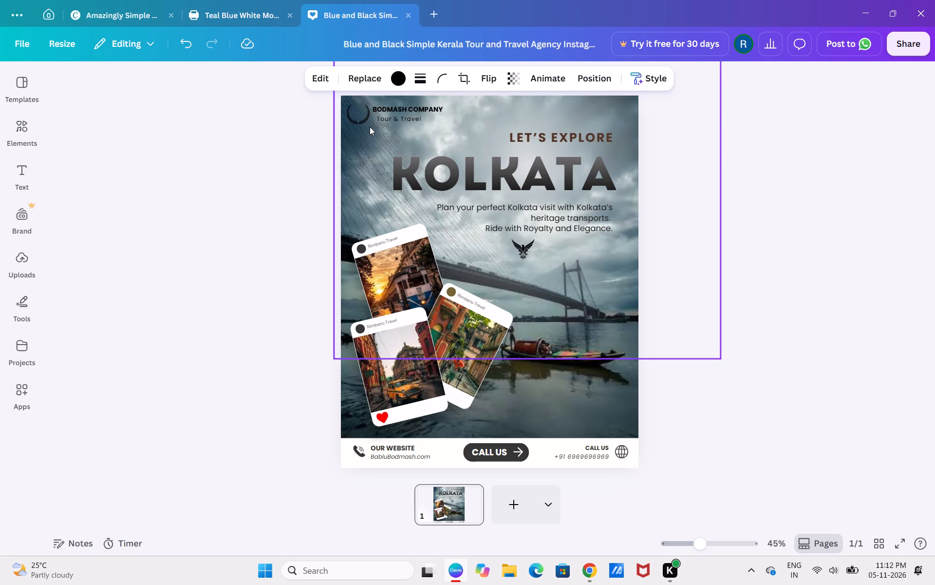
key("Up")
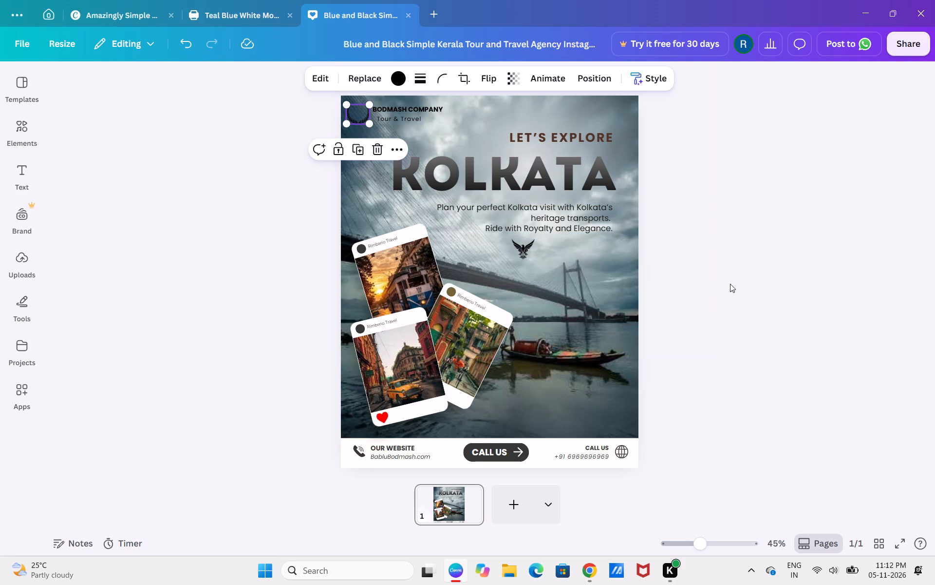
Move the eagle up to the company logo, shrink it to about 67 by 60, and centre it inside the laurel wreath.
scroll(730, 284, "up", 4)
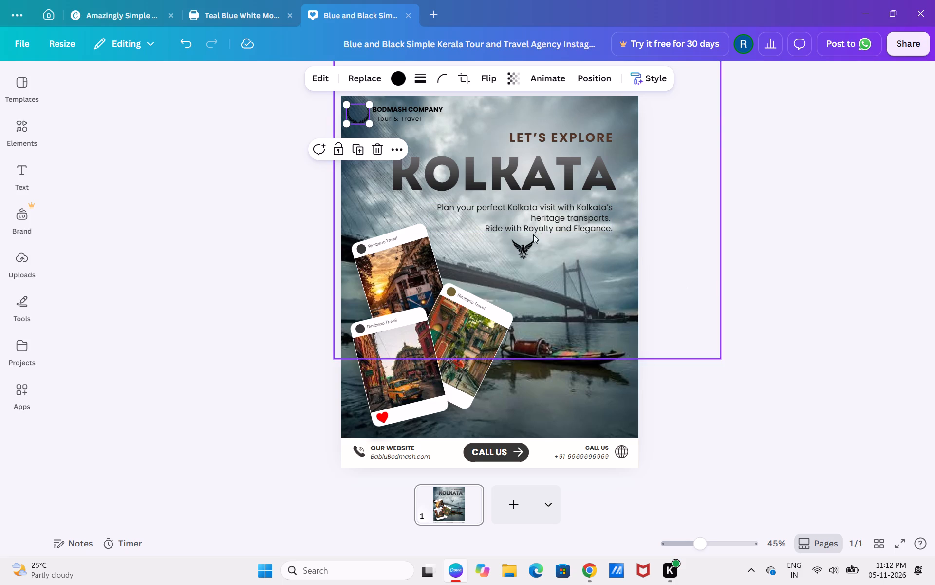
left_click_drag(518, 250, 352, 117)
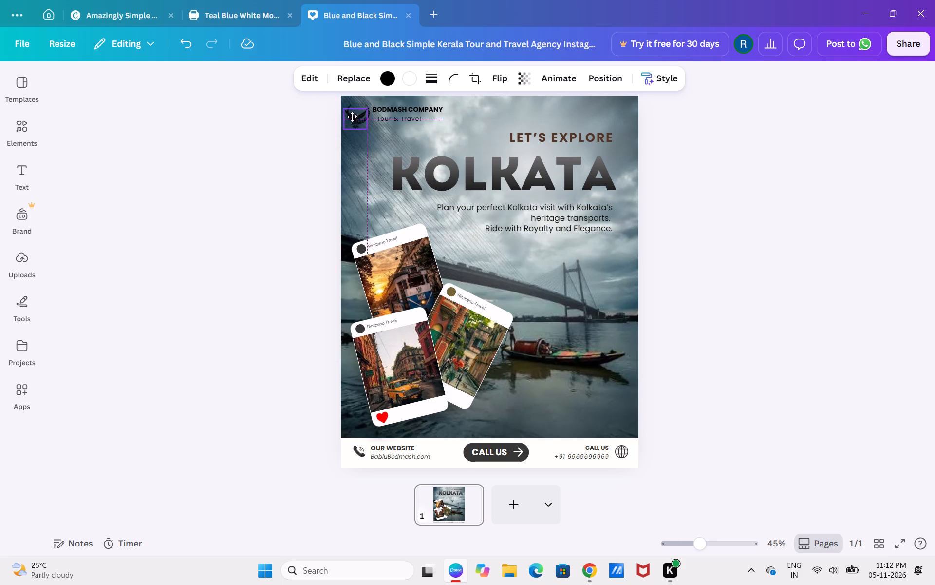
left_click_drag(352, 117, 355, 153)
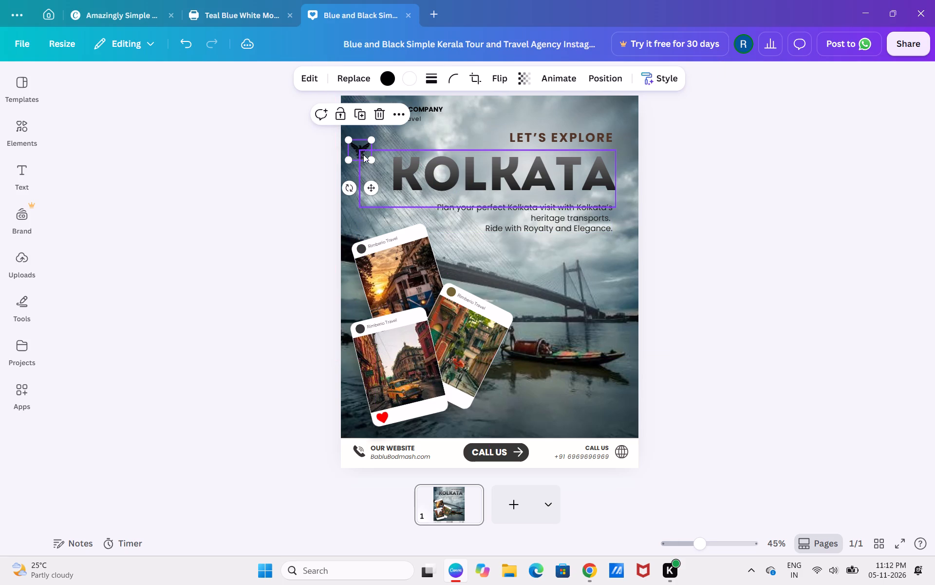
left_click_drag(371, 161, 365, 158)
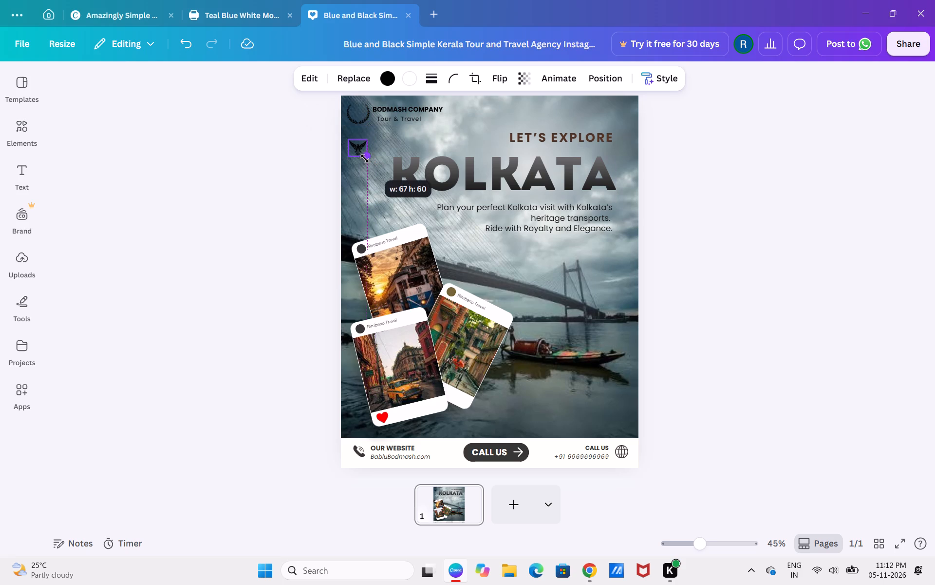
left_click_drag(365, 158, 366, 158)
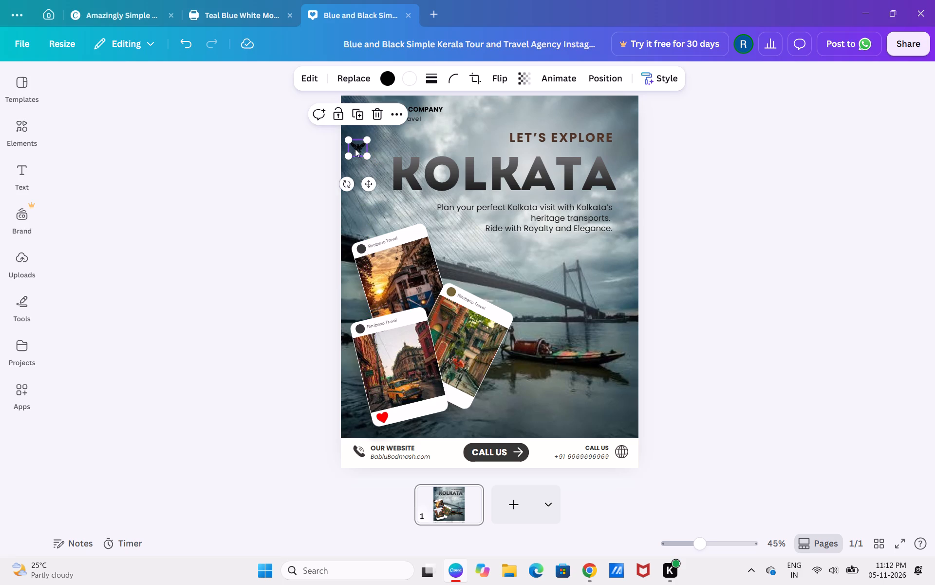
left_click_drag(356, 148, 355, 115)
left_click(280, 166)
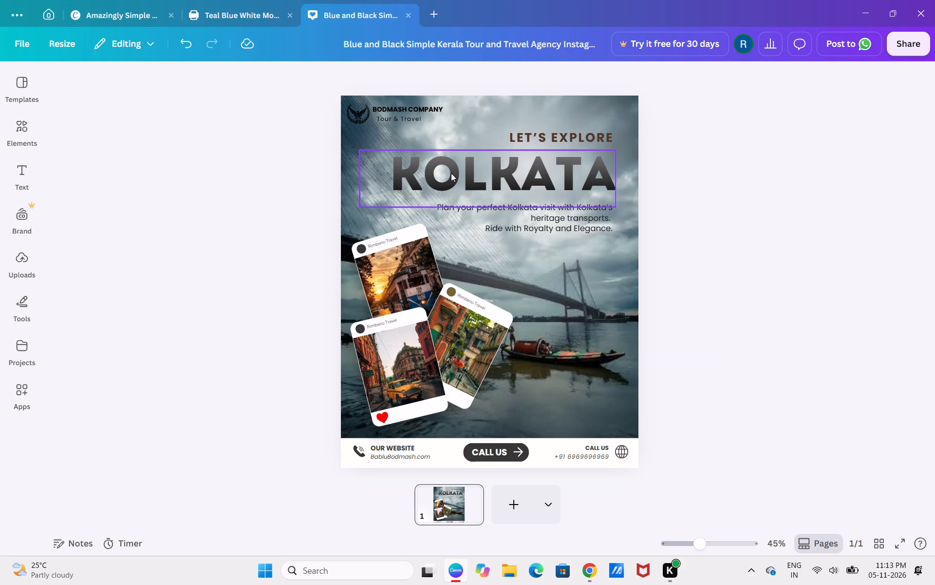
Save the Kolkata travel poster design.
key("ctrl+s")
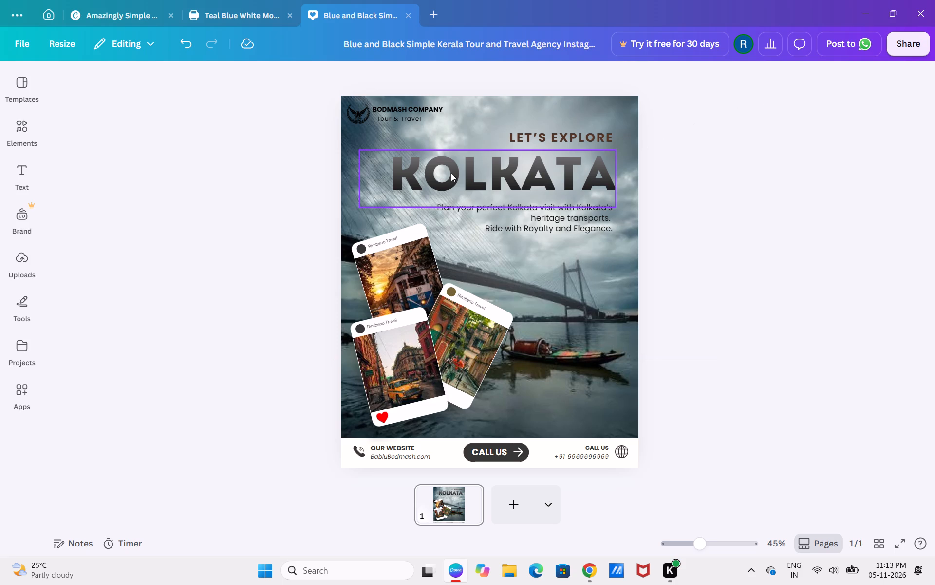